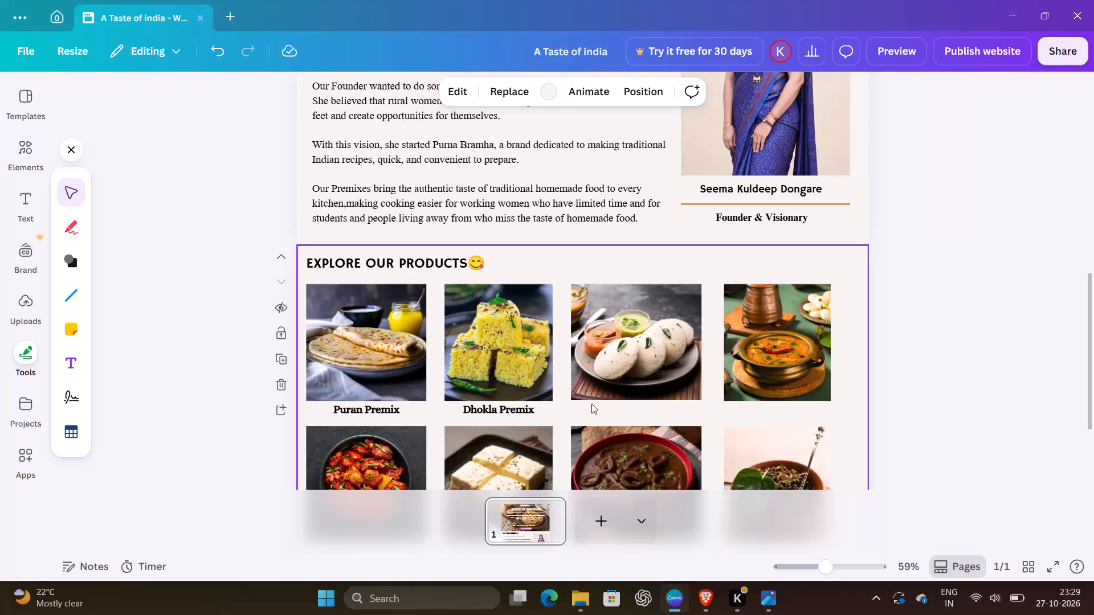
Add a text box directly beneath the idli image in the products section, reading "Idli Premix".
click(64, 358)
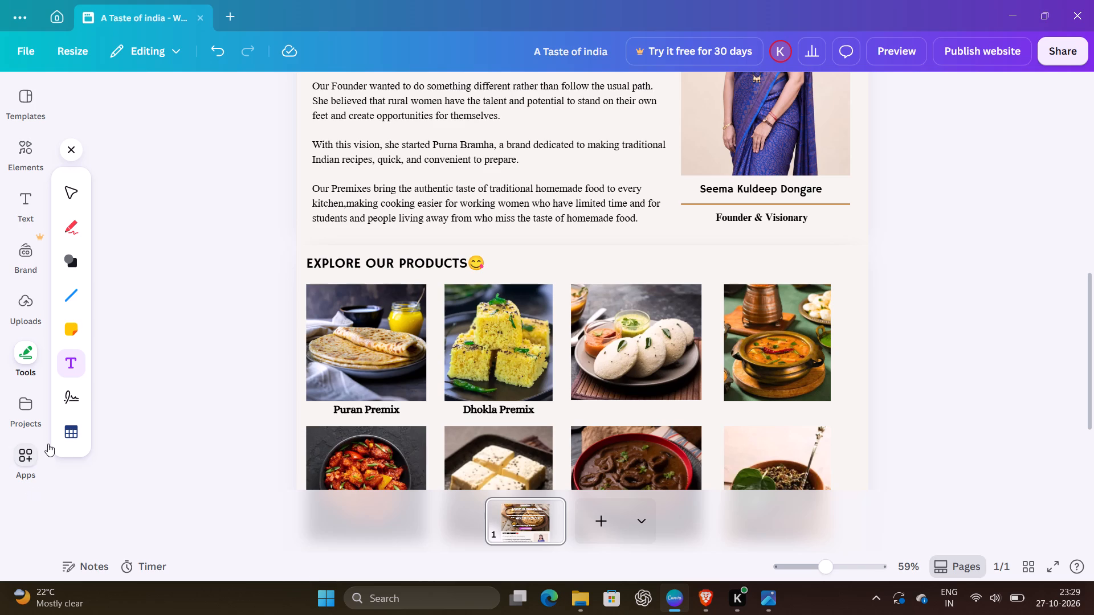
scroll(577, 412, down, 1)
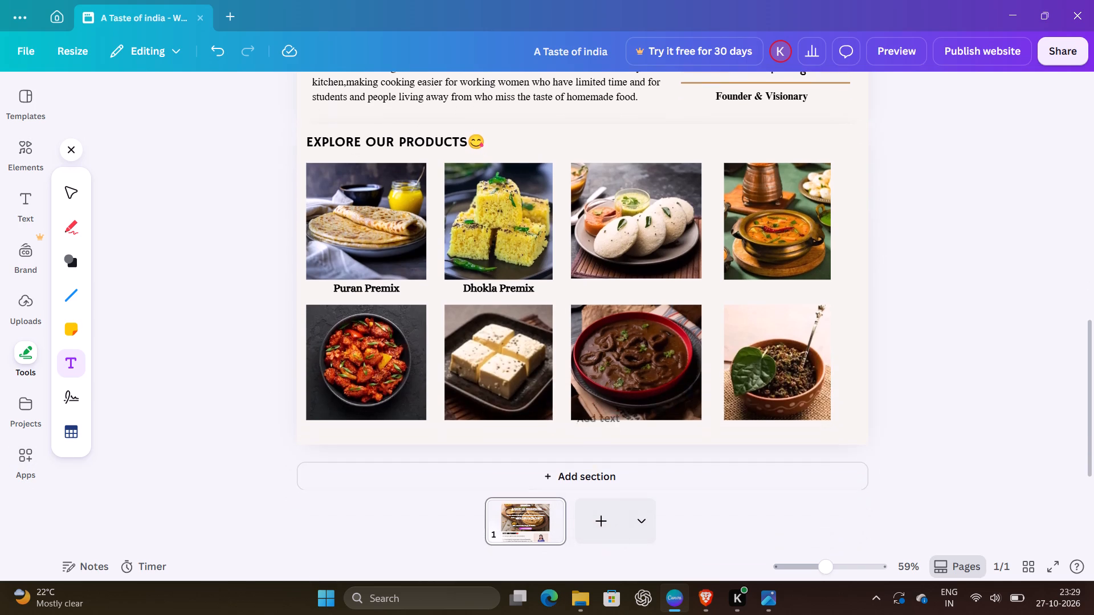
scroll(577, 412, down, 1)
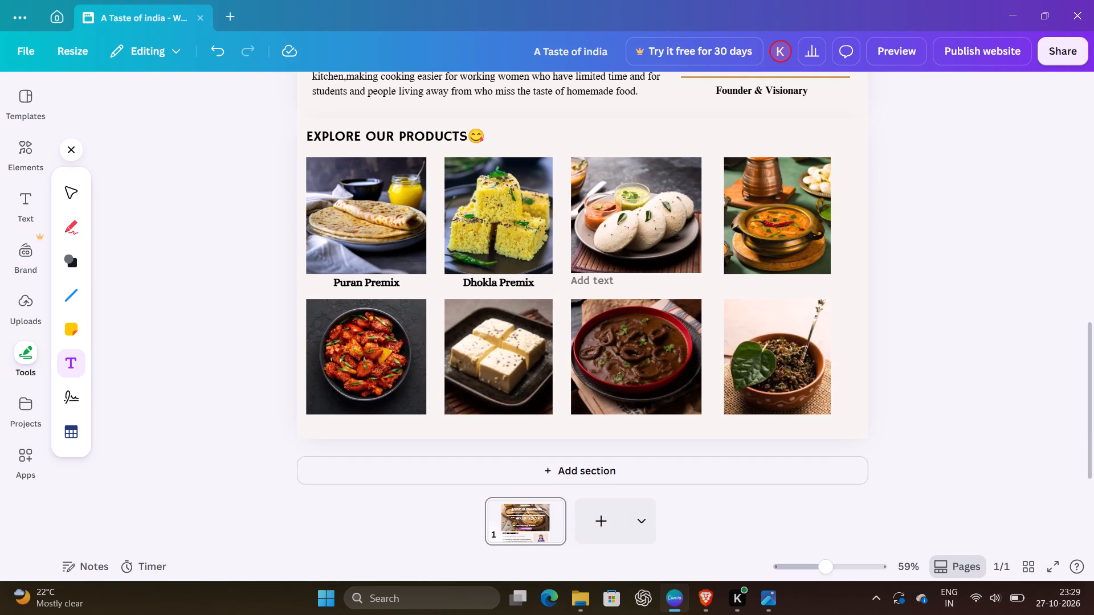
drag(571, 272, 699, 289)
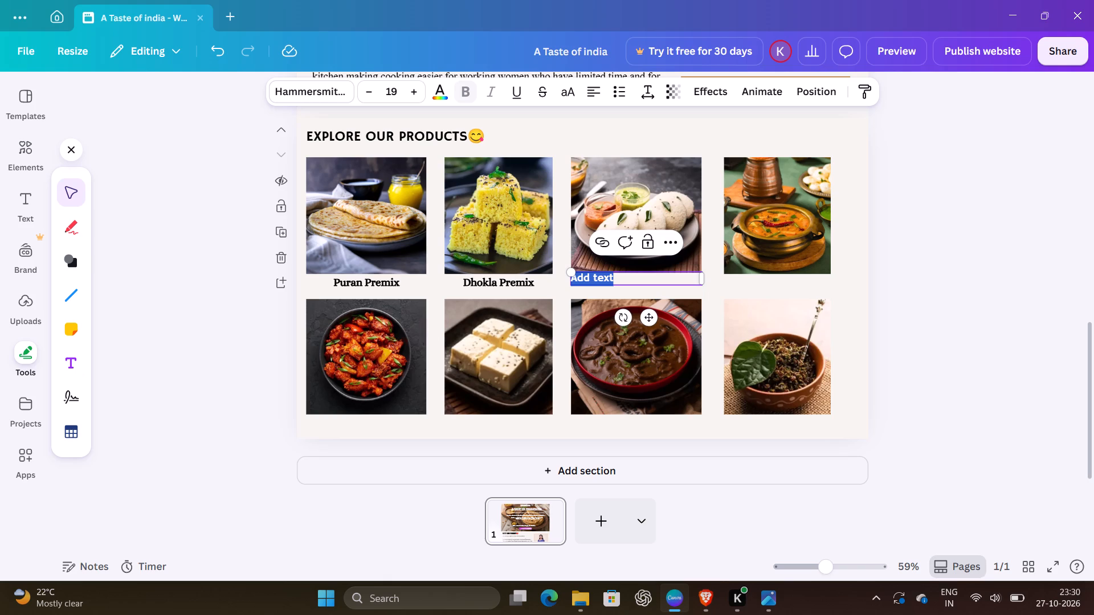
key(shift+i)
text(dl)
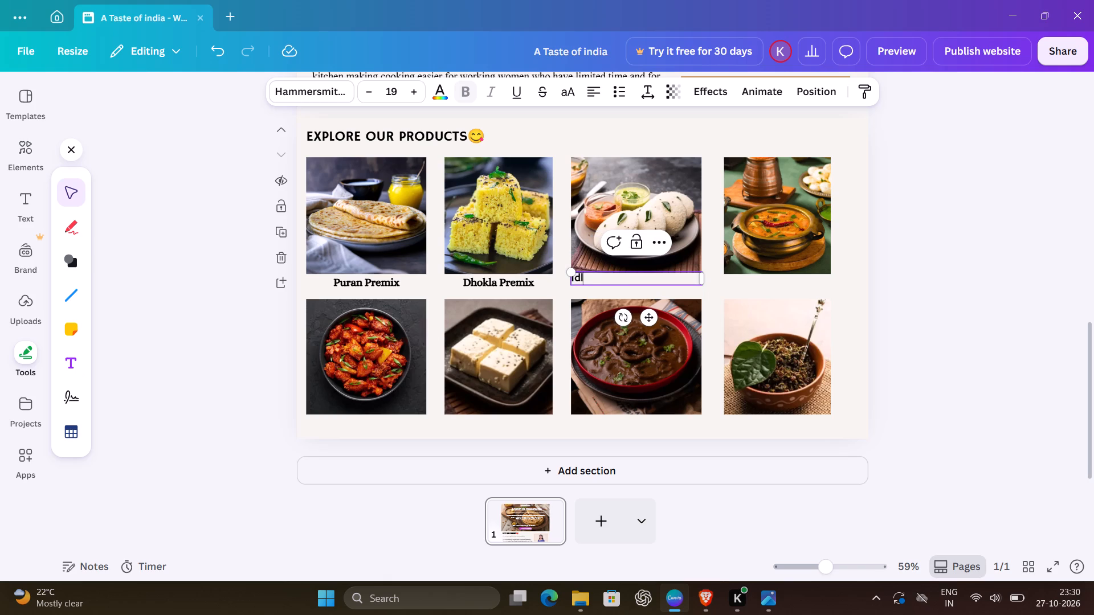
text(i)
key(space)
key(shift+p)
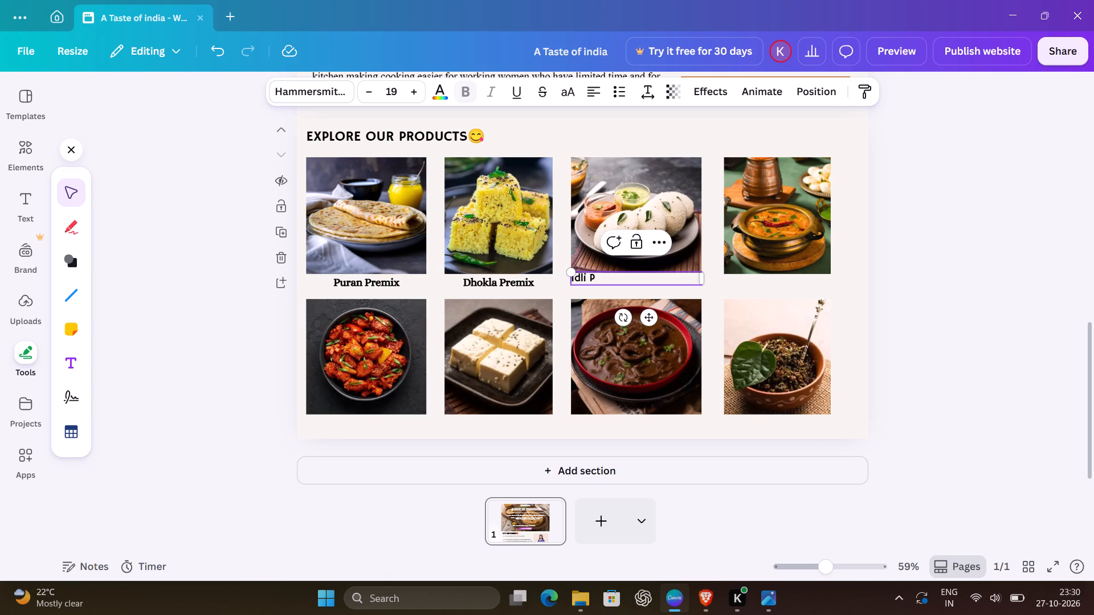
text(remi)
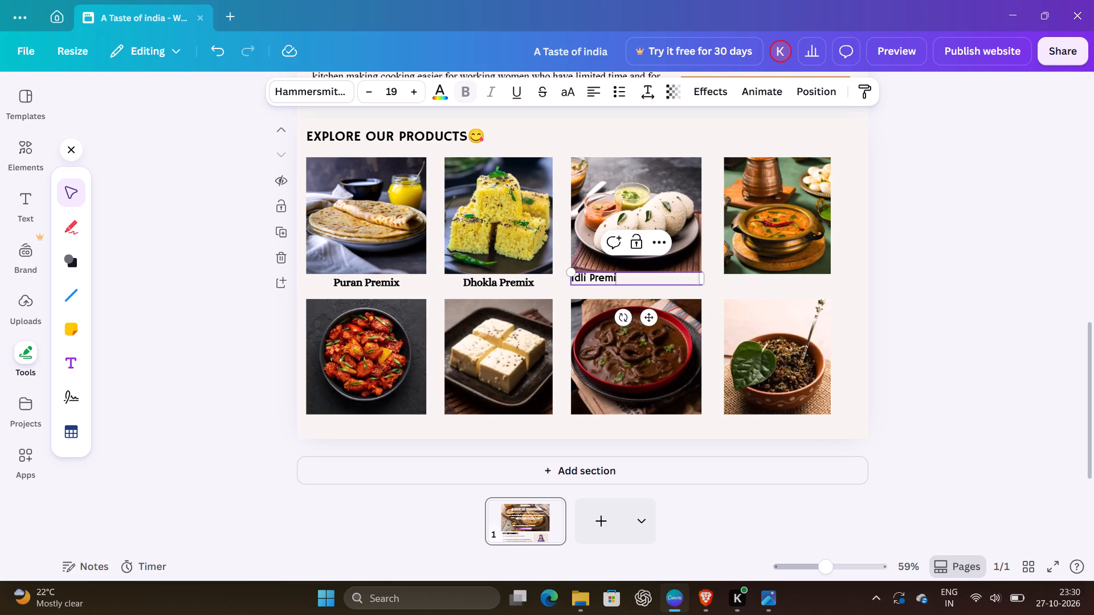
key(x)
Centre-align the "Idli Premix" caption and set its font to Alice.
triple_click(625, 280)
click(597, 93)
click(336, 99)
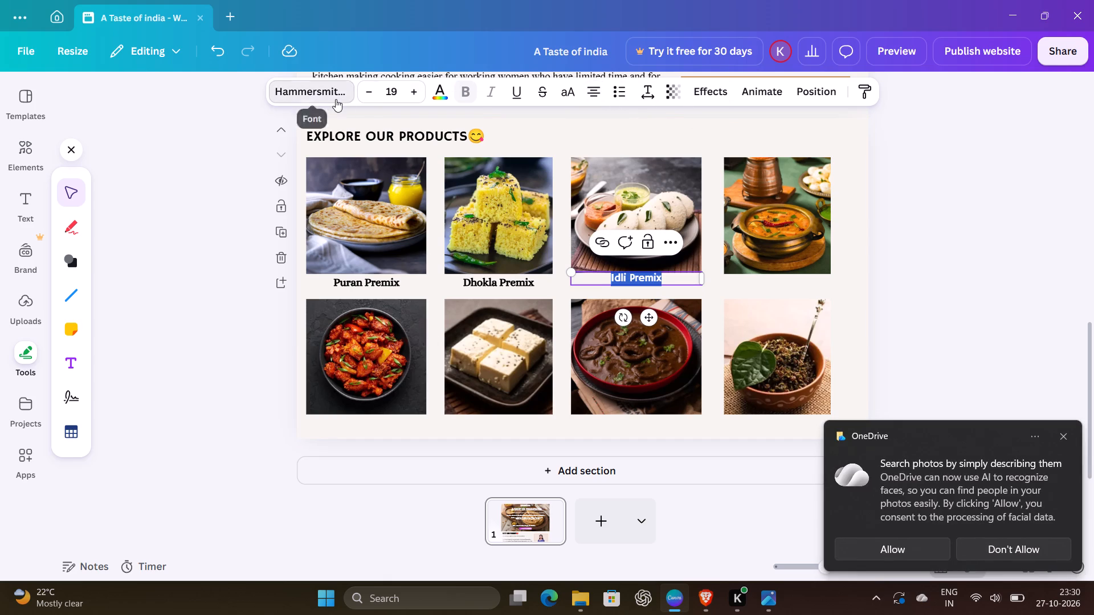
click(116, 306)
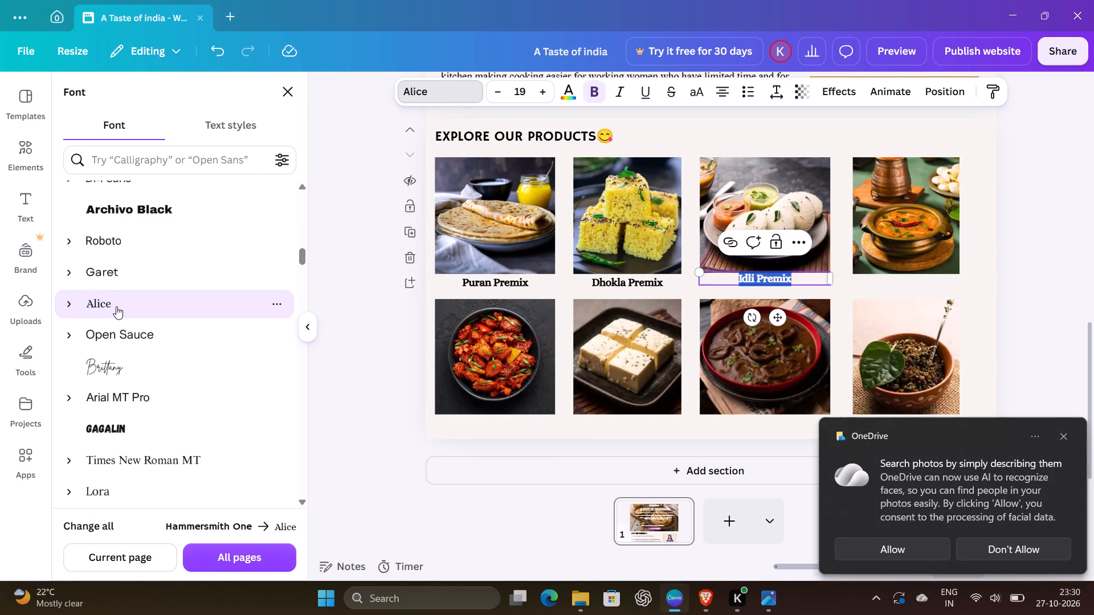
click(96, 524)
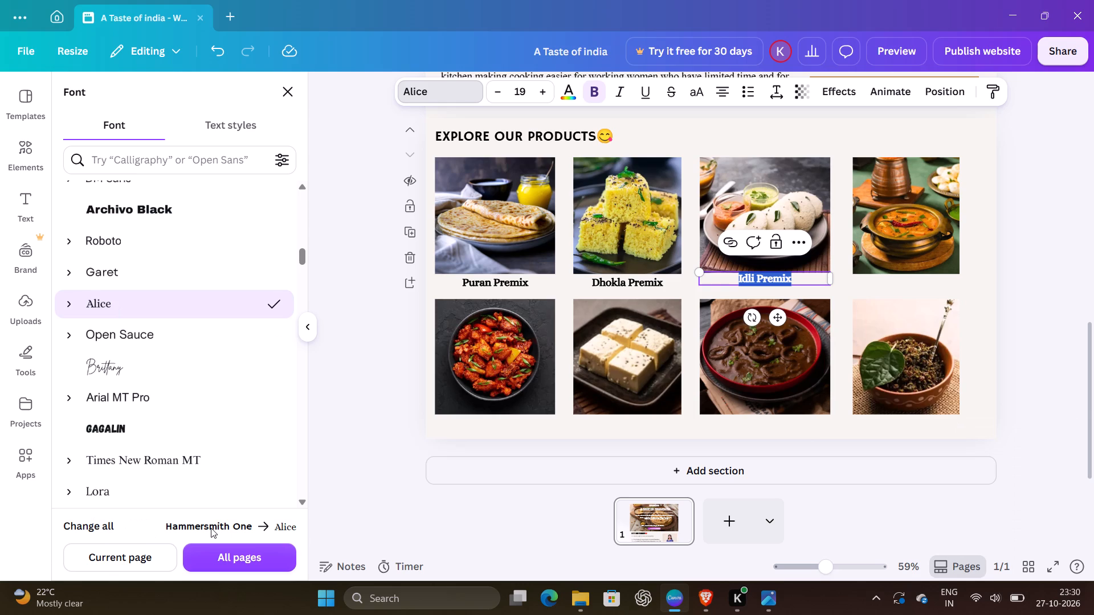
click(211, 528)
click(481, 508)
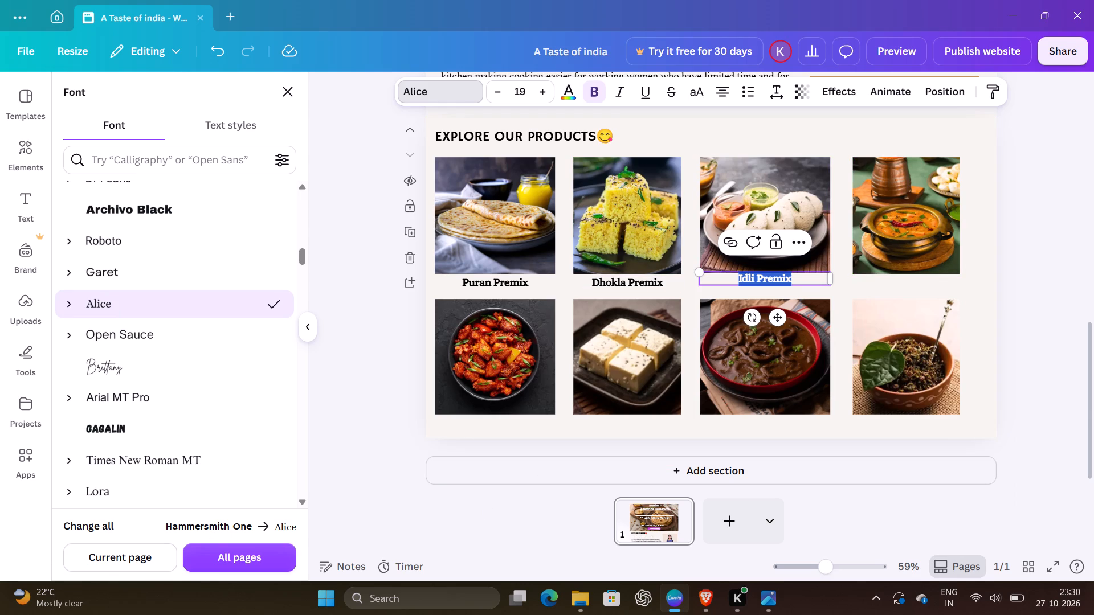
Move the "Idli Premix" caption down slightly to line up with the Puran and Dhokla Premix captions.
click(719, 279)
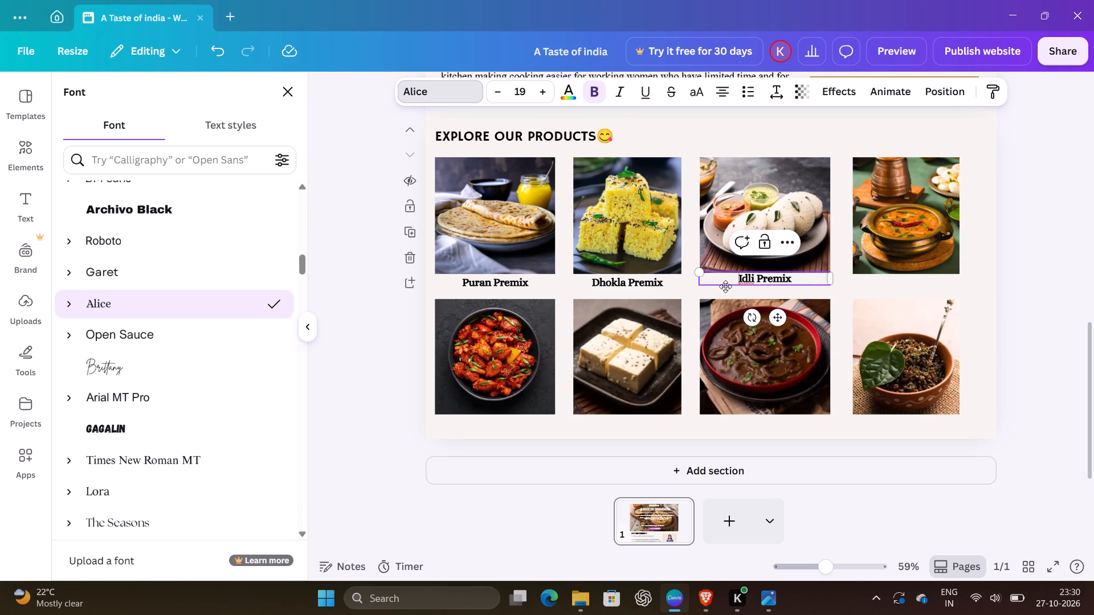
click(725, 286)
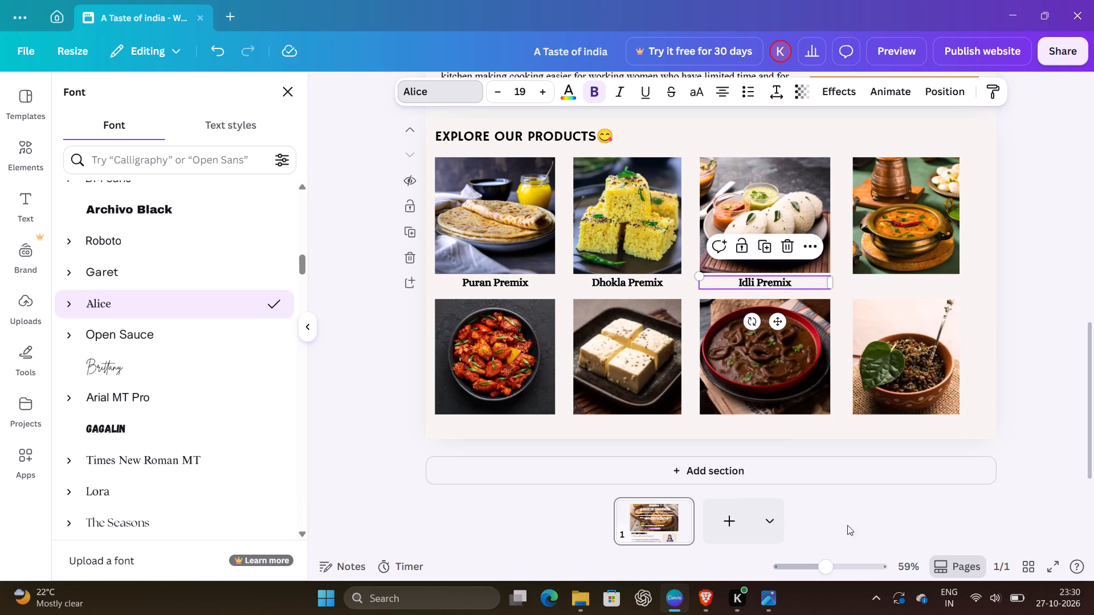
click(384, 426)
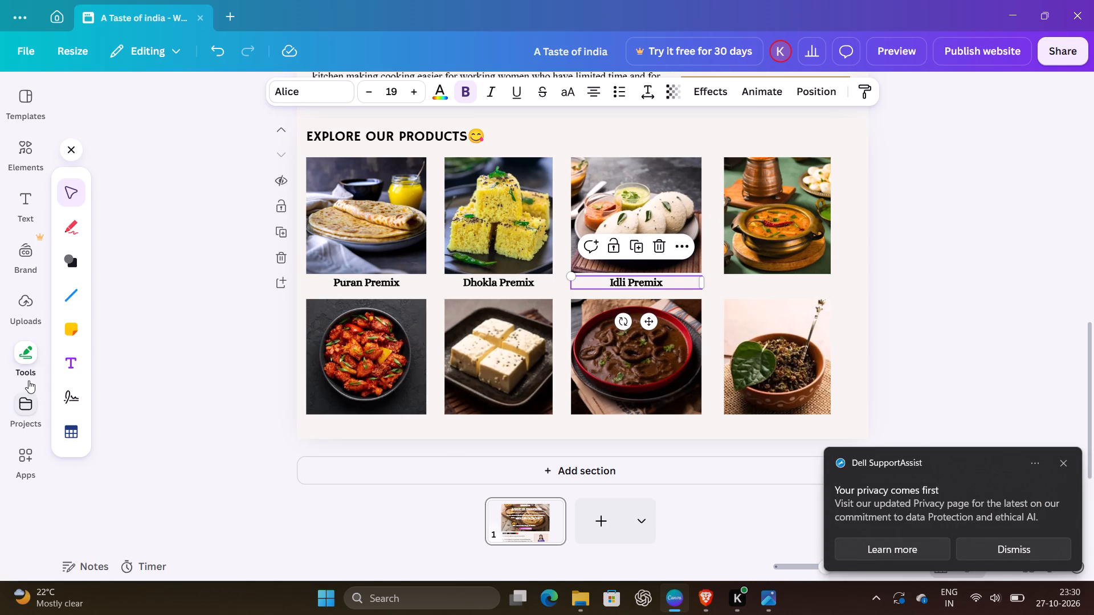
Add a text box about 256 wide beneath the sambar image, level with the neighbouring captions, reading "Sambar Premix".
click(67, 364)
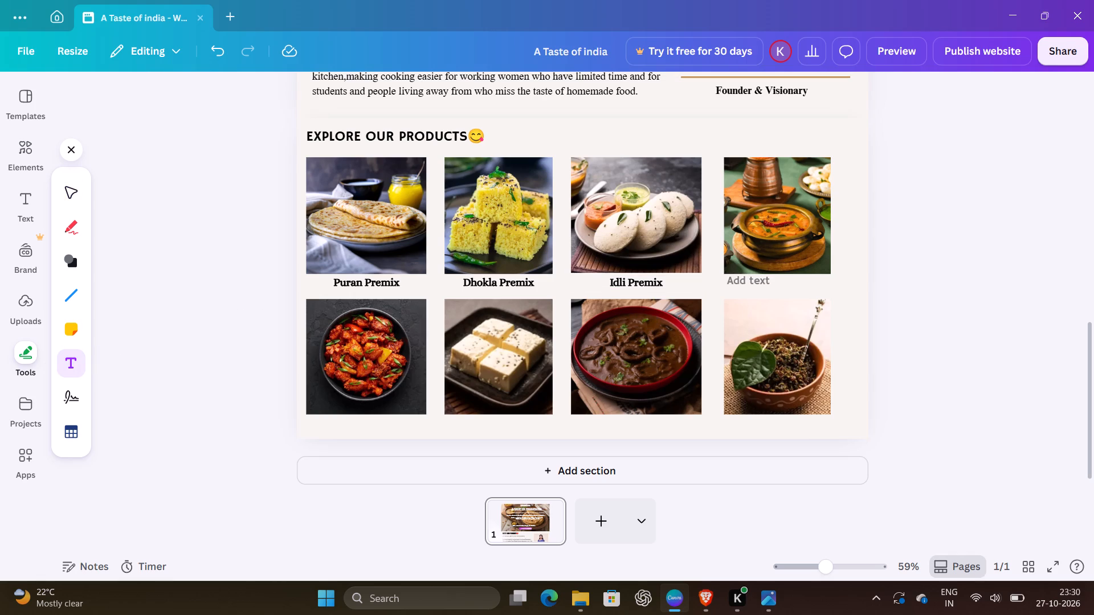
drag(724, 274, 827, 307)
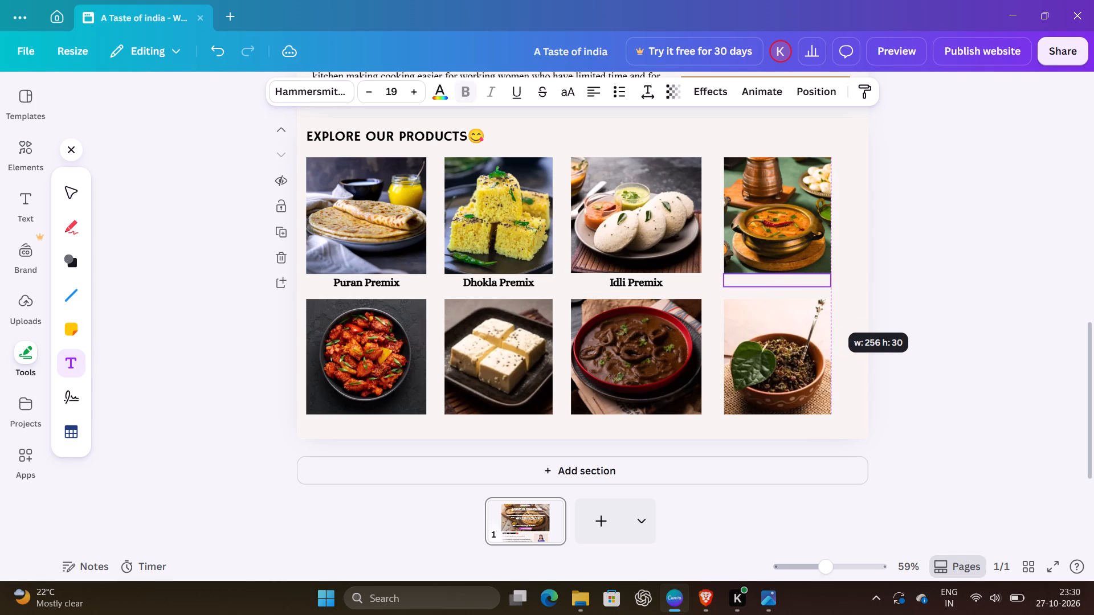
drag(827, 307, 828, 307)
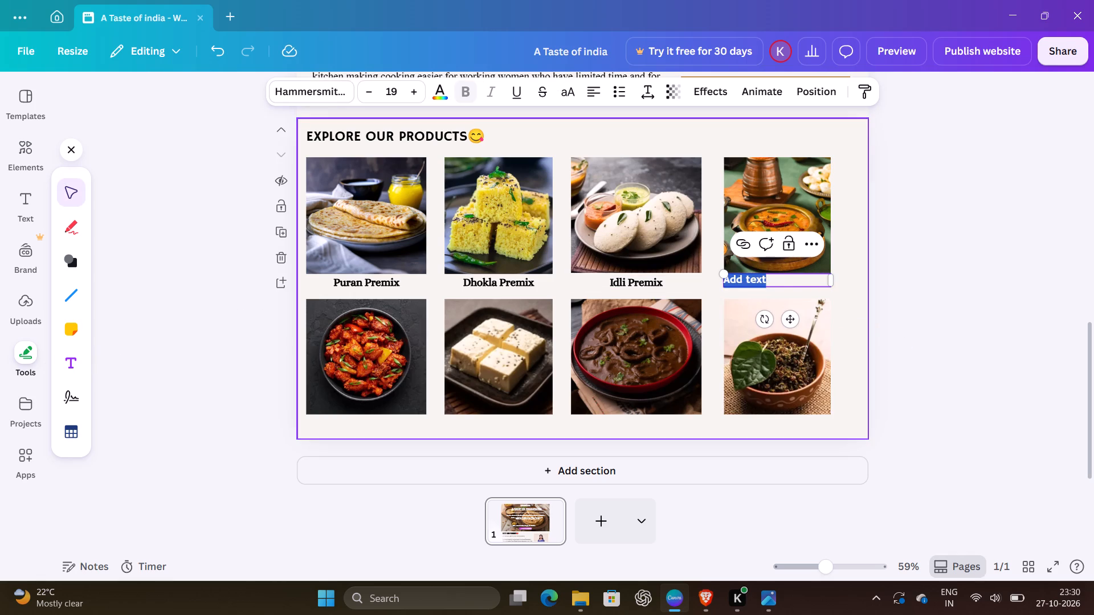
click(782, 286)
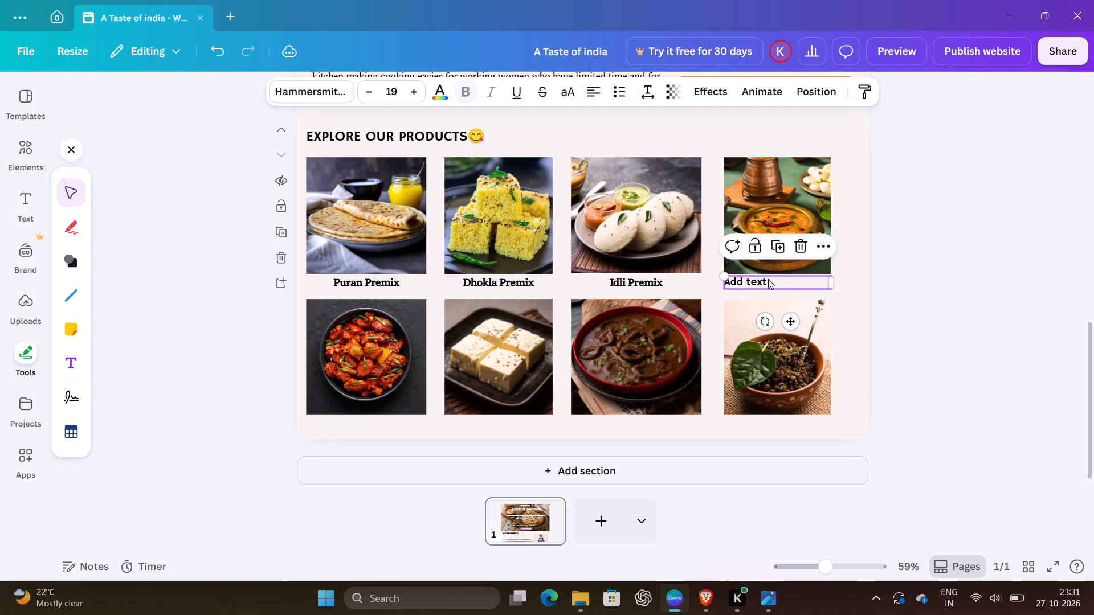
triple_click(768, 279)
key(shift+s)
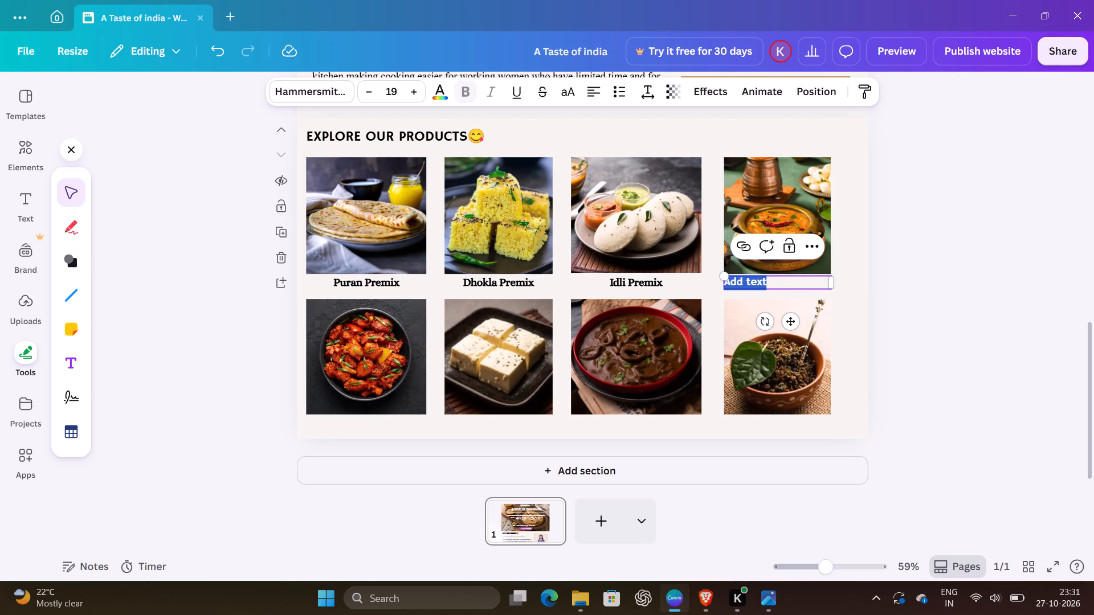
text(ambarv)
key(BackSpace)
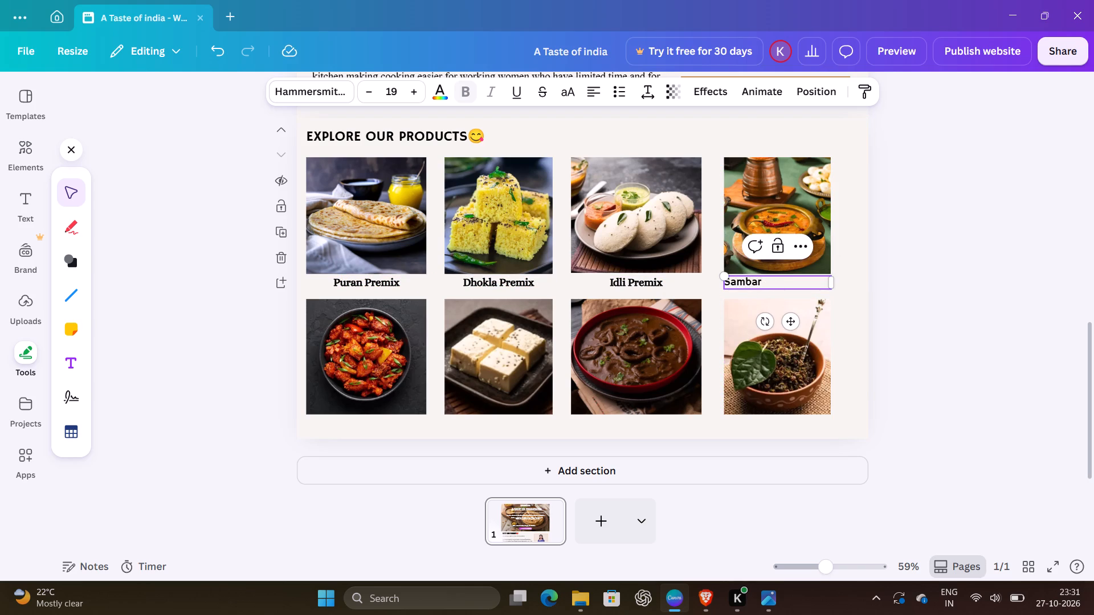
key(m)
key(BackSpace)
key(space)
text(Premi)
key(x)
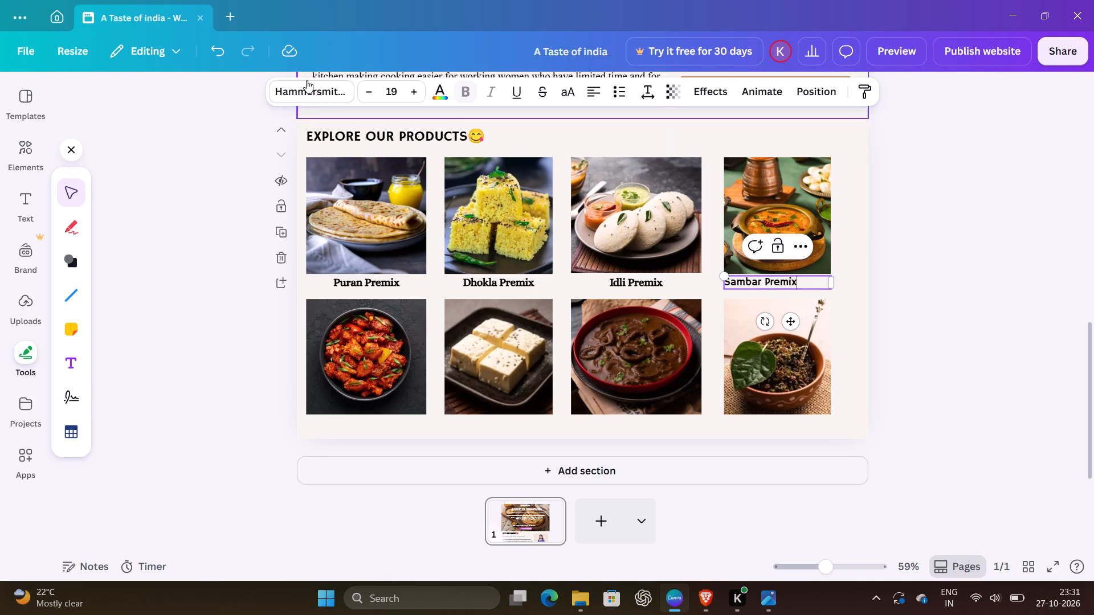
Set the "Sambar Premix" caption's font to Alice and centre-align it.
click(317, 97)
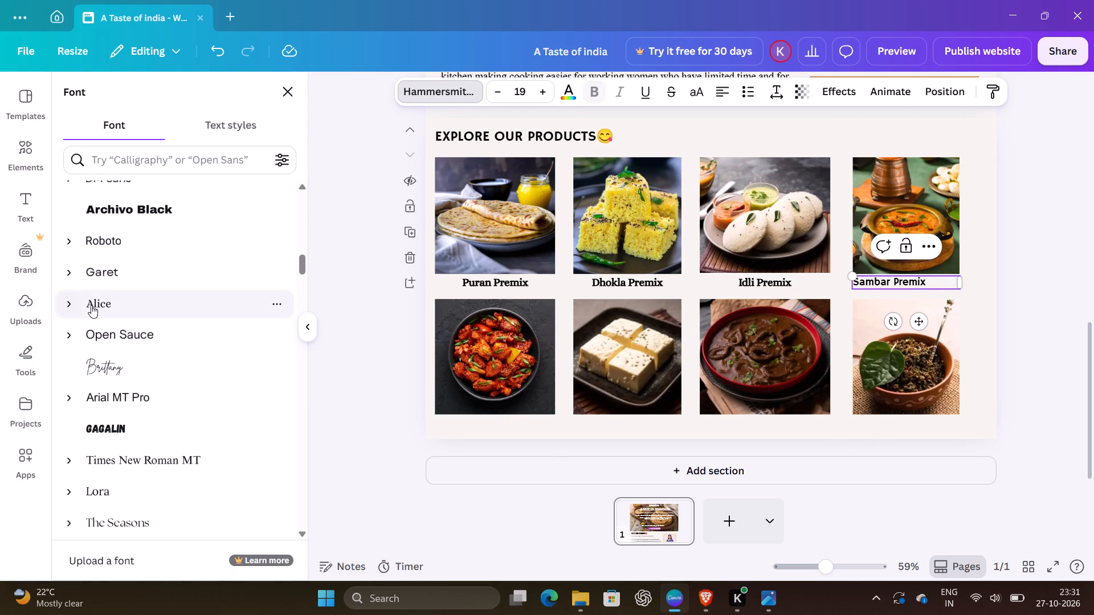
click(91, 305)
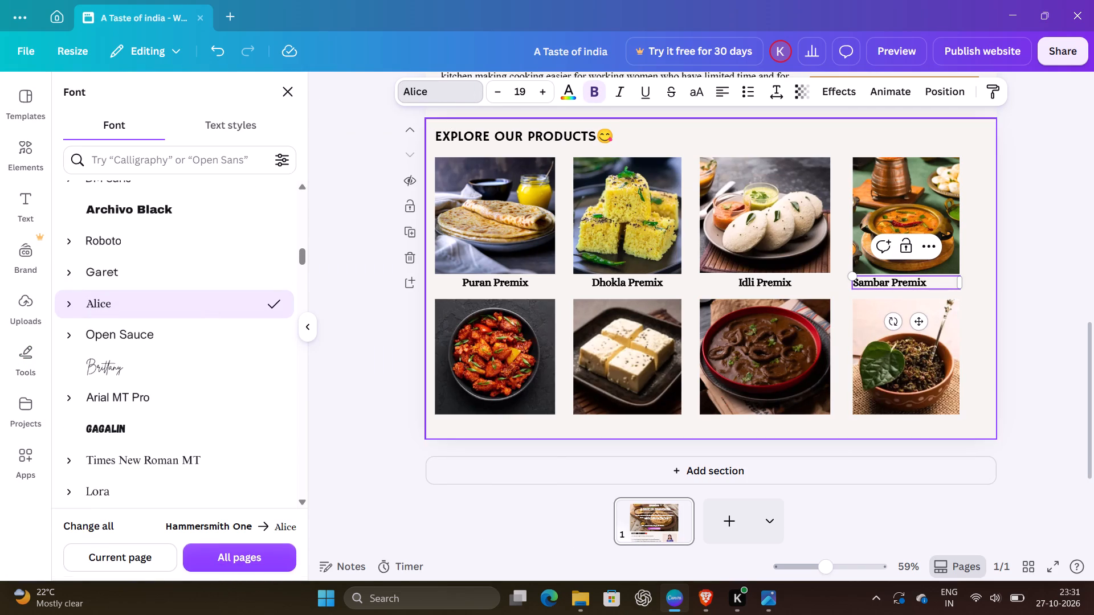
triple_click(914, 285)
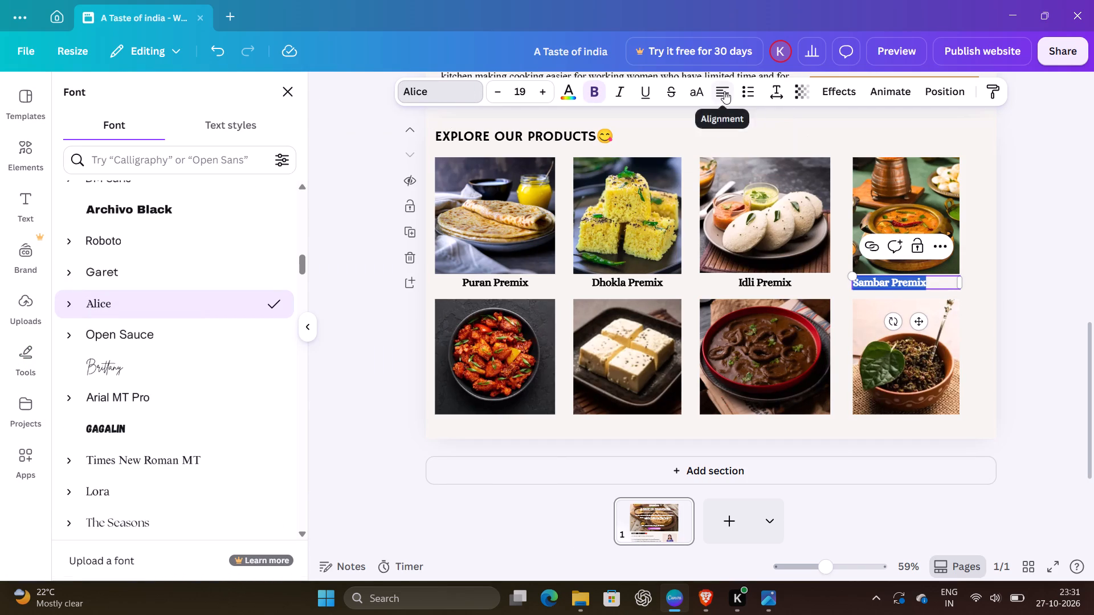
click(724, 91)
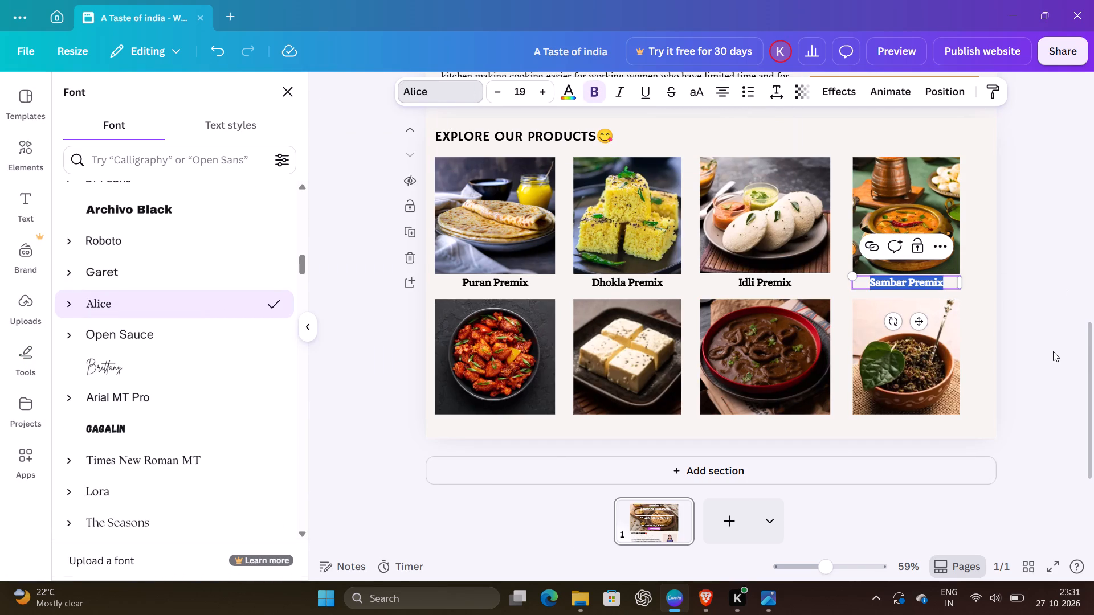
click(1053, 351)
click(987, 399)
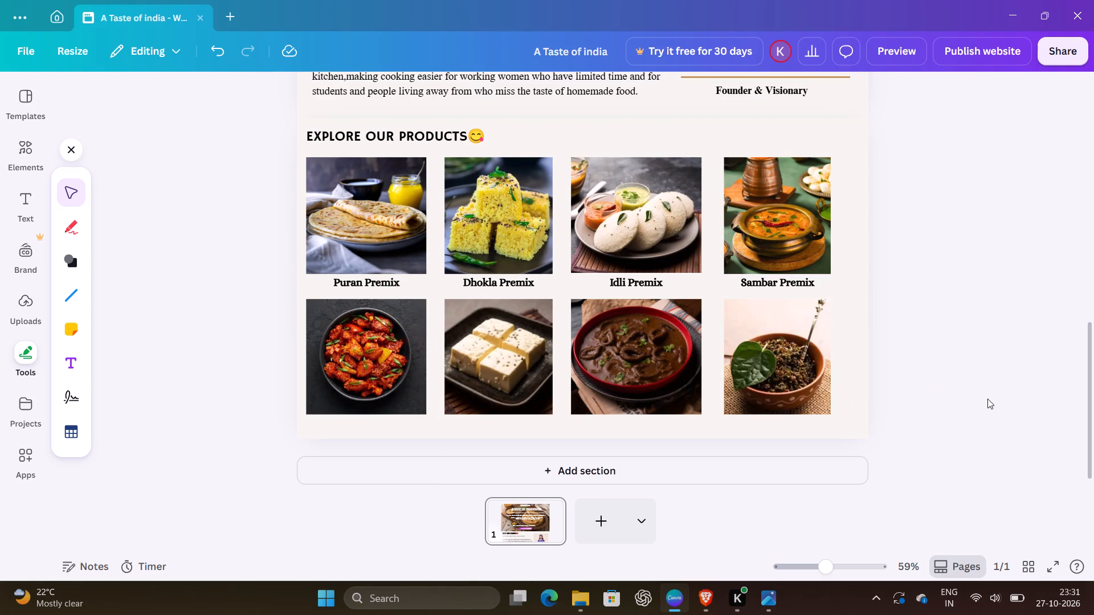
Add a text box about 288 wide directly beneath the red manchurian image, reading "Manchurian Premix".
double_click(384, 423)
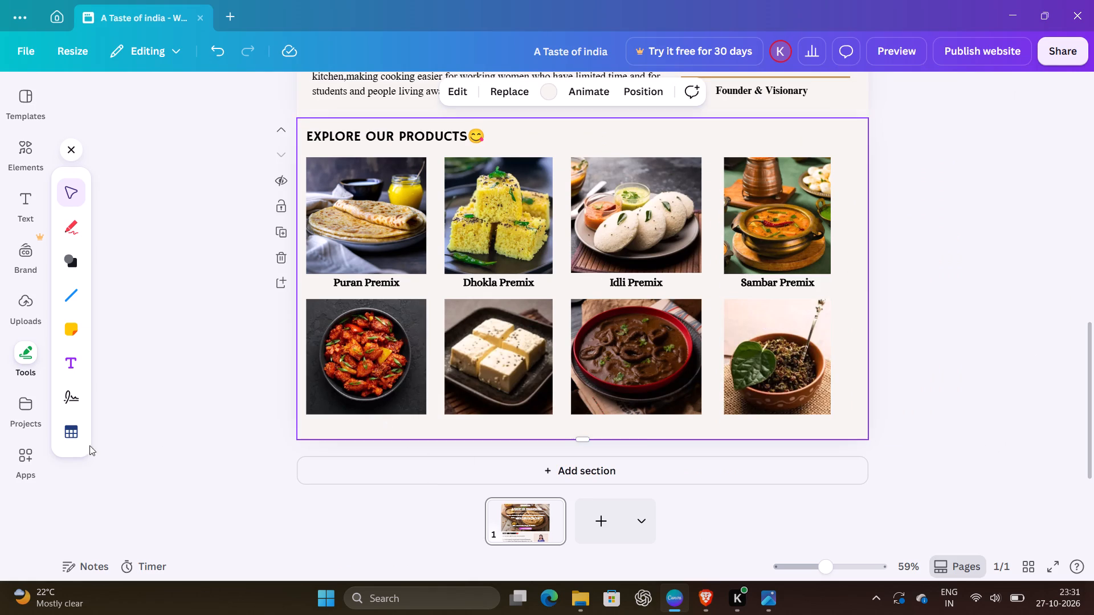
click(69, 357)
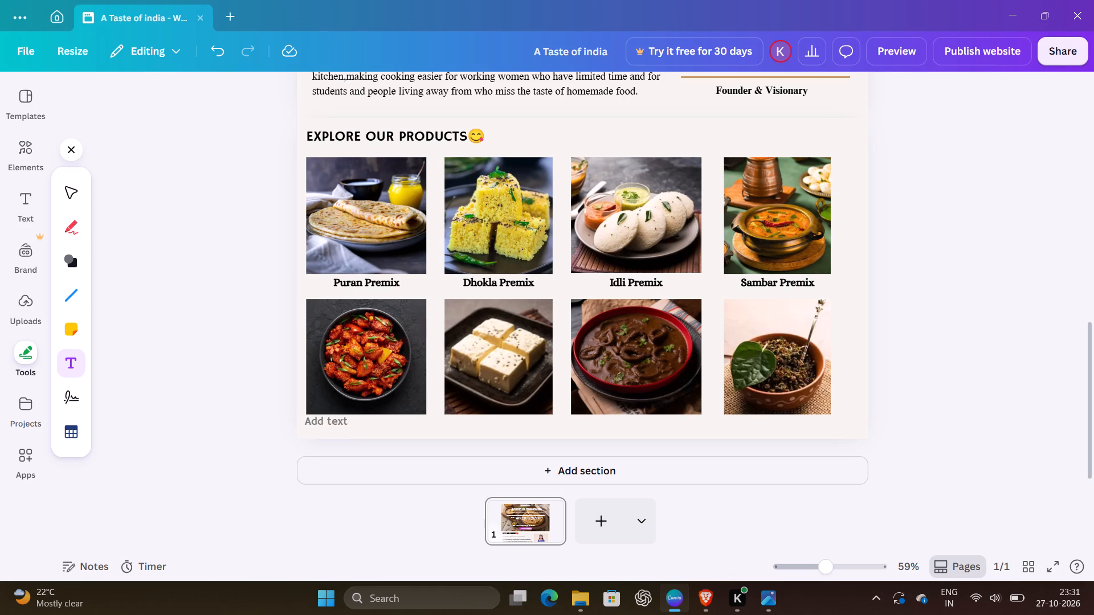
drag(306, 415, 426, 446)
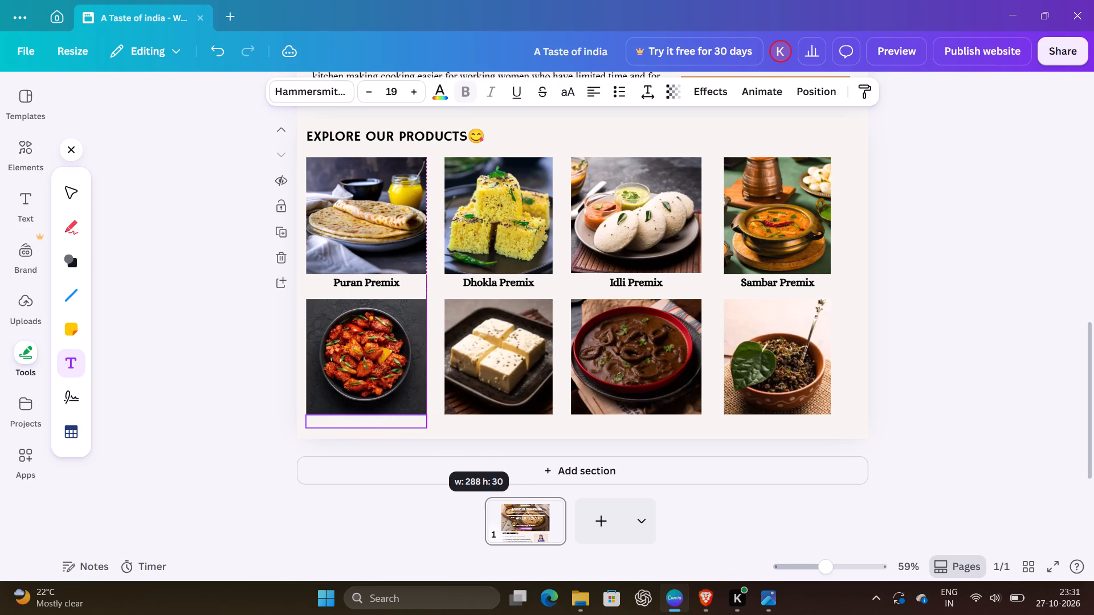
drag(426, 446, 426, 446)
click(370, 424)
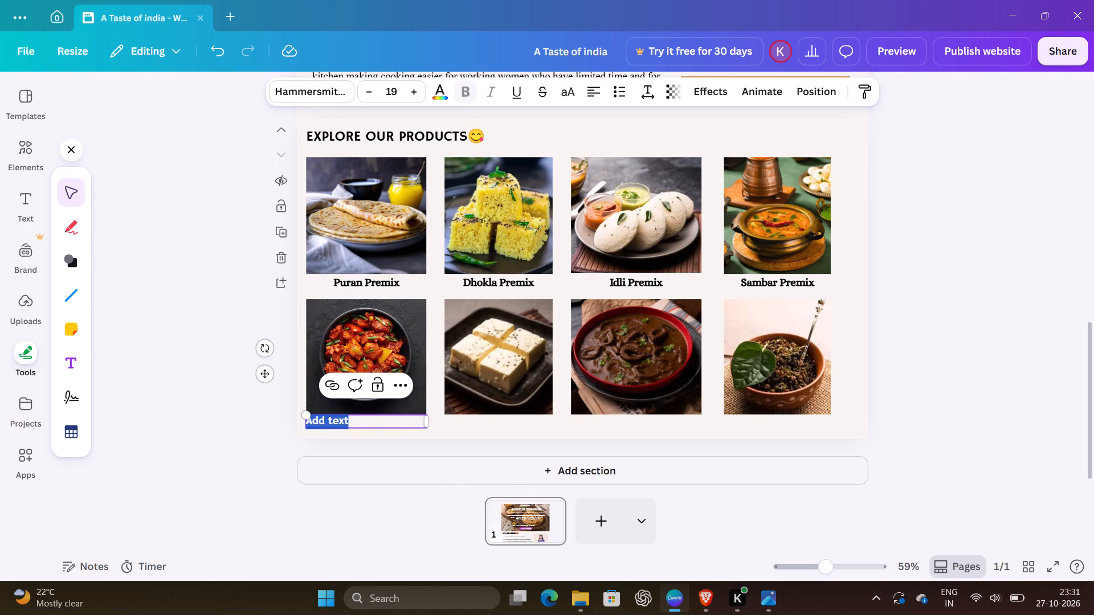
click(368, 427)
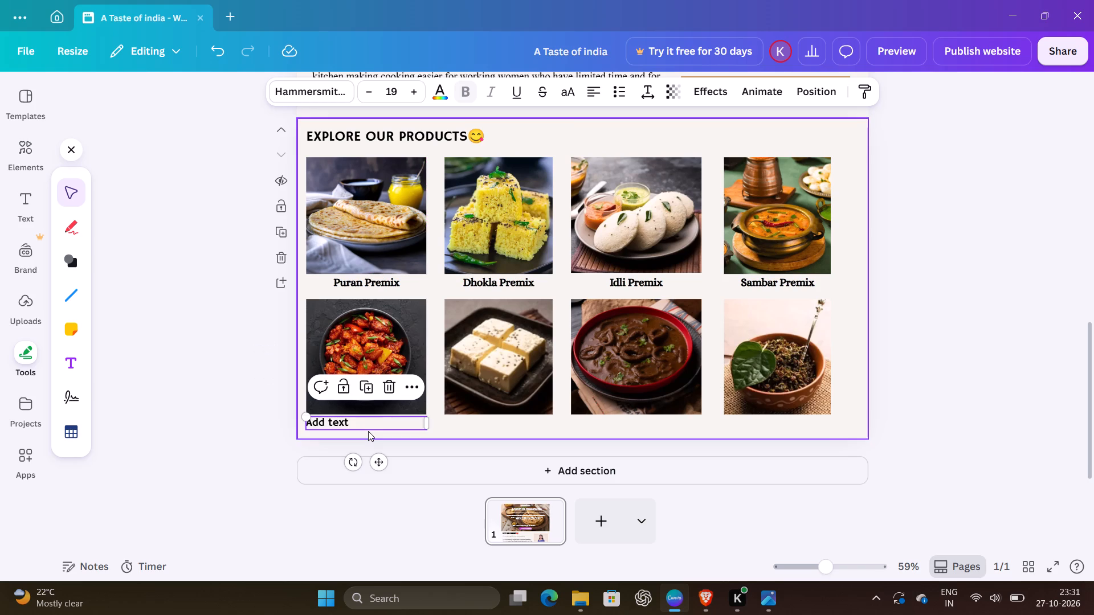
triple_click(358, 423)
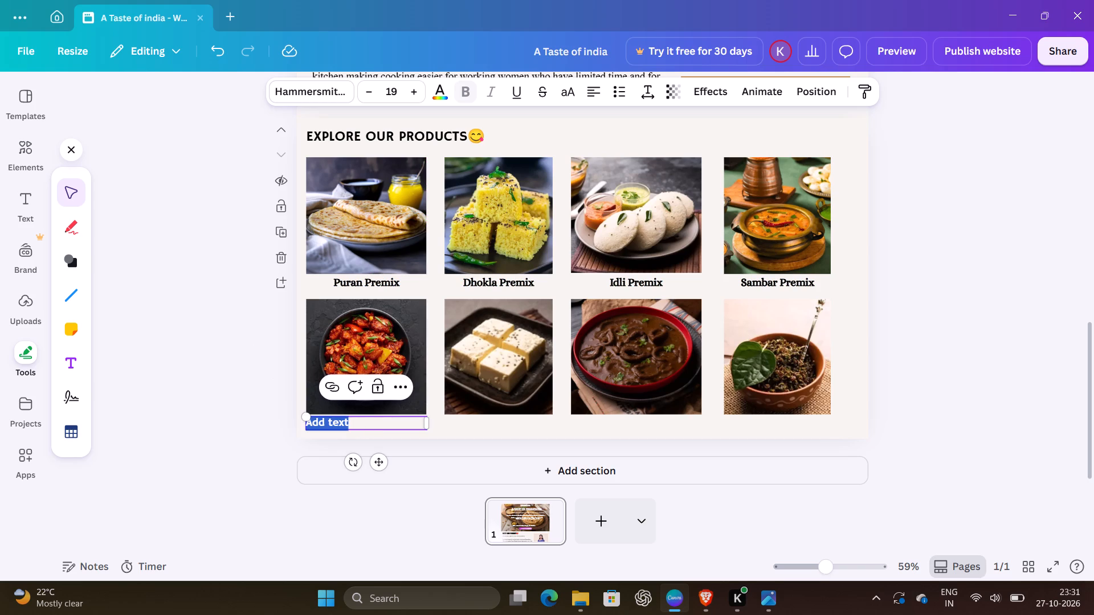
text(Man)
text(churian)
key(space)
key(shift+p)
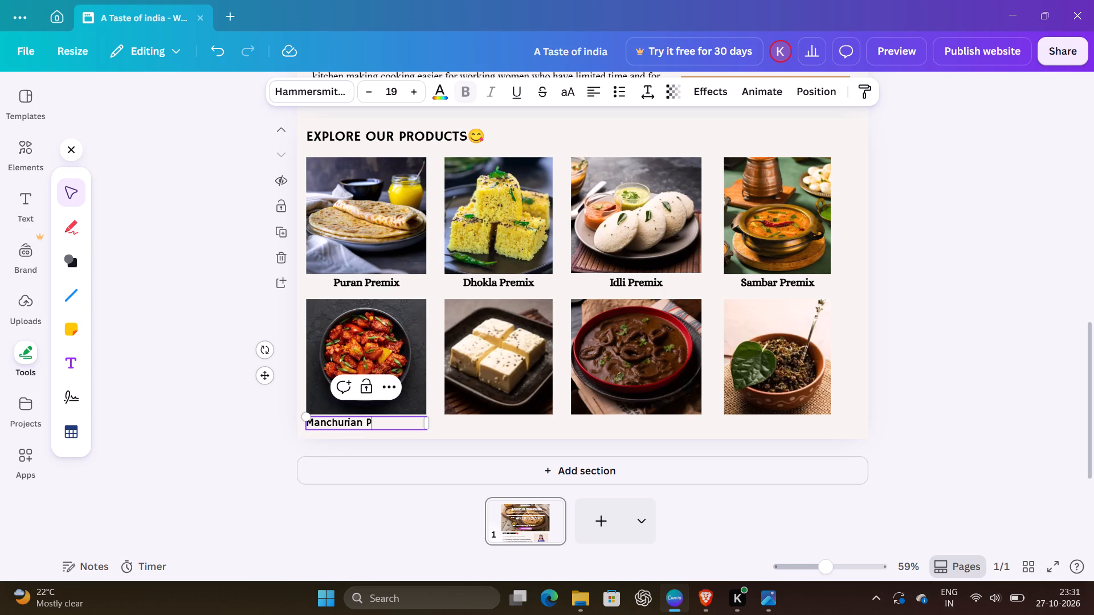
text(remix)
Set the "Manchurian Premix" caption's font to Alice and centre-align it.
double_click(357, 424)
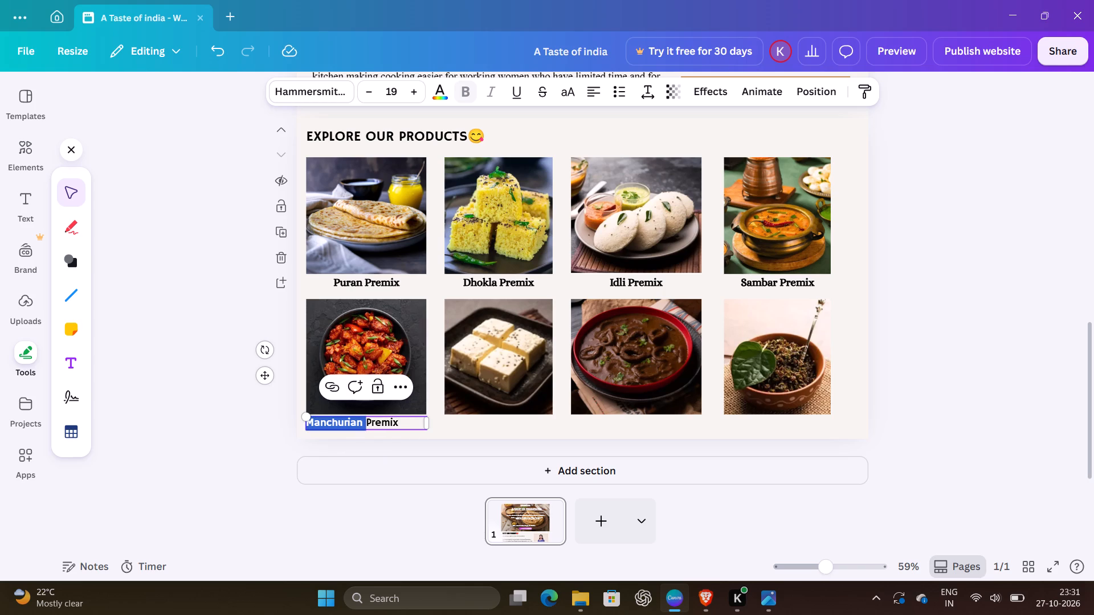
triple_click(357, 424)
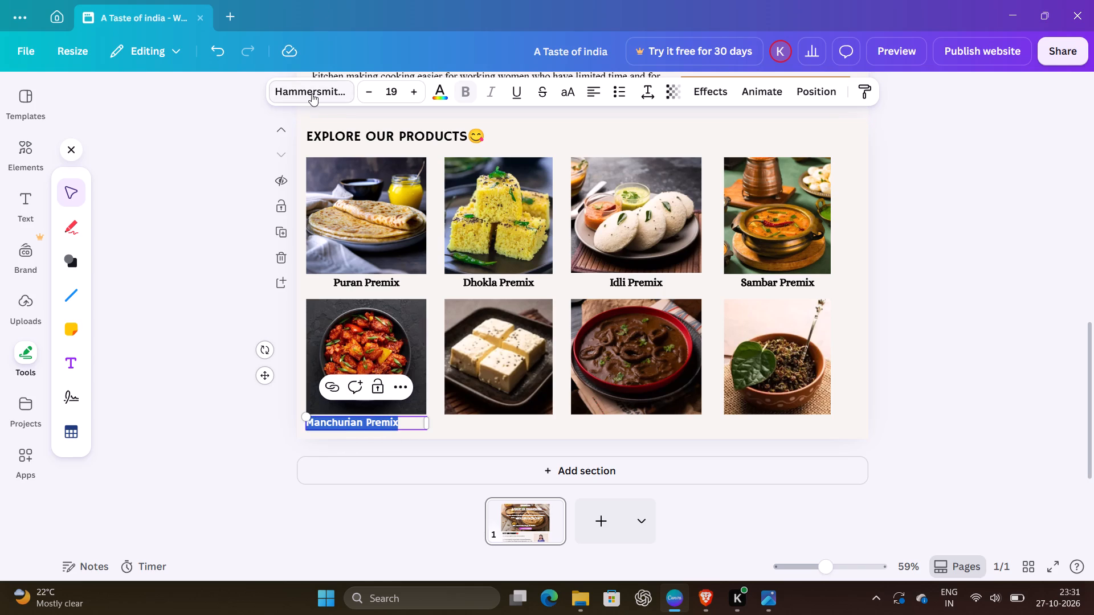
click(312, 93)
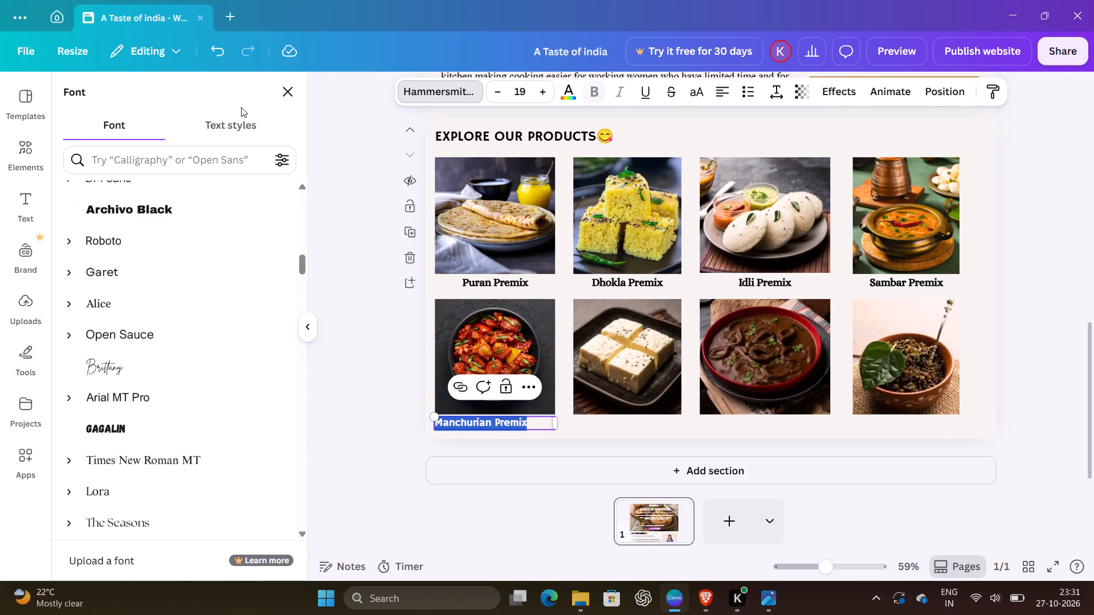
double_click(97, 300)
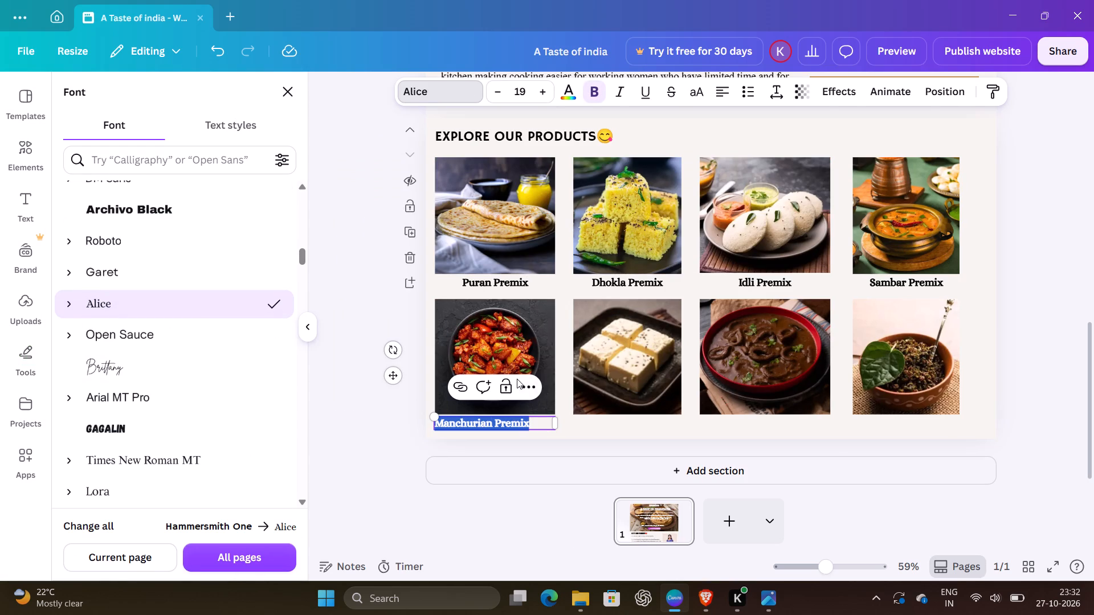
click(712, 93)
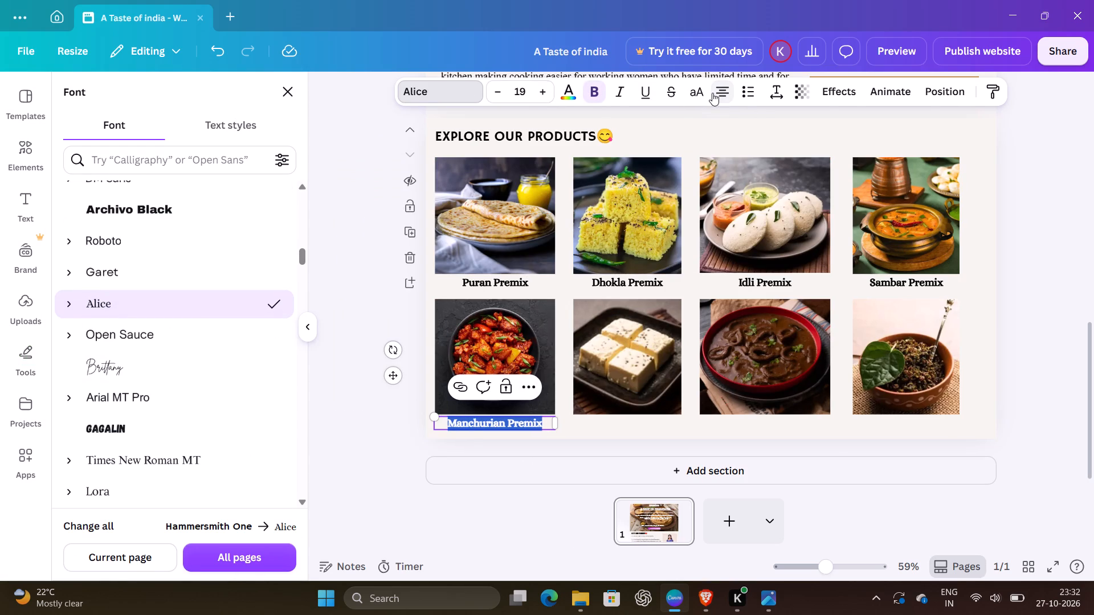
click(523, 510)
click(360, 145)
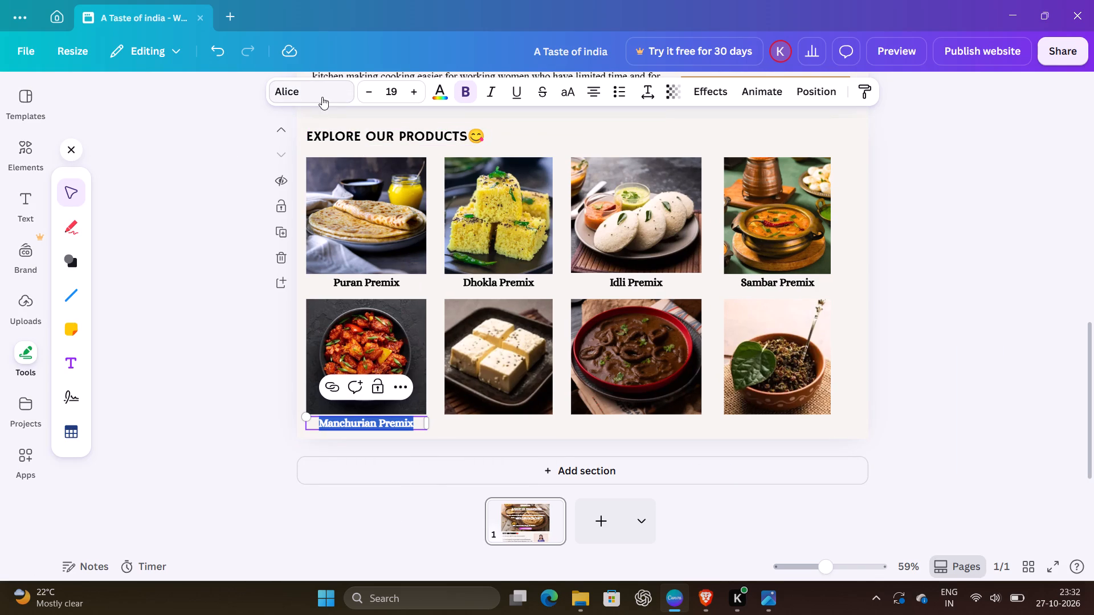
Insert a default paragraph text box and try to draw a caption area beneath the white sweet-cubes image.
click(508, 426)
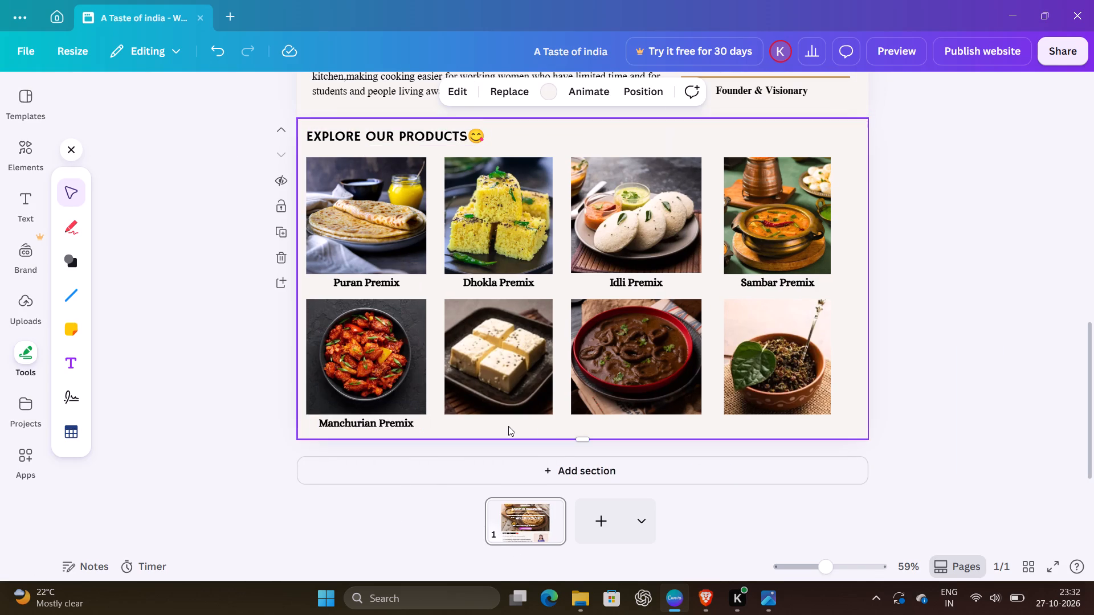
scroll(358, 142, right, 1)
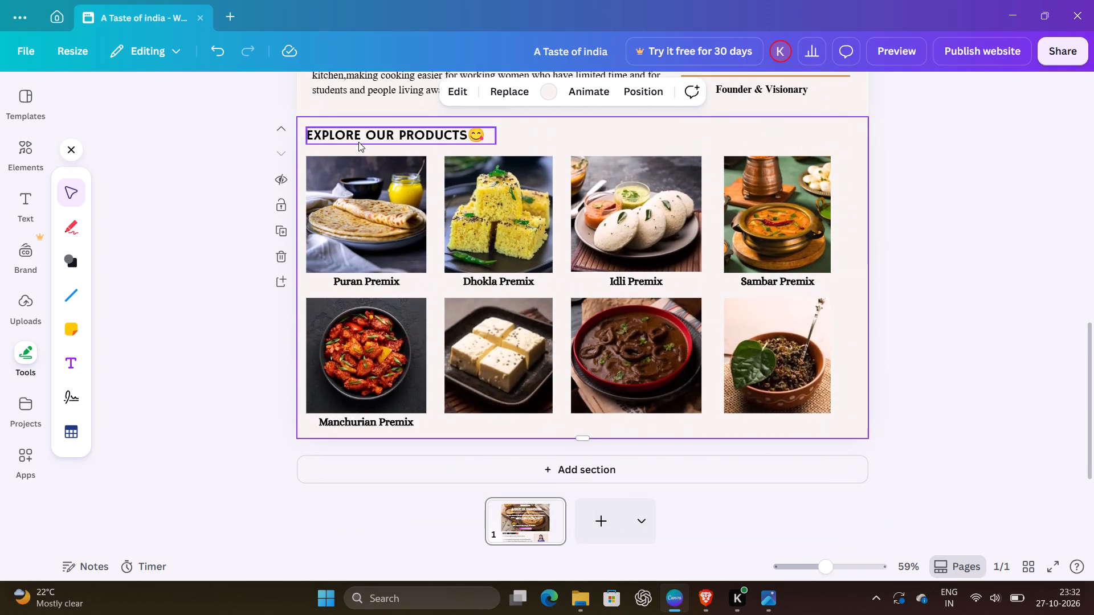
double_click(467, 413)
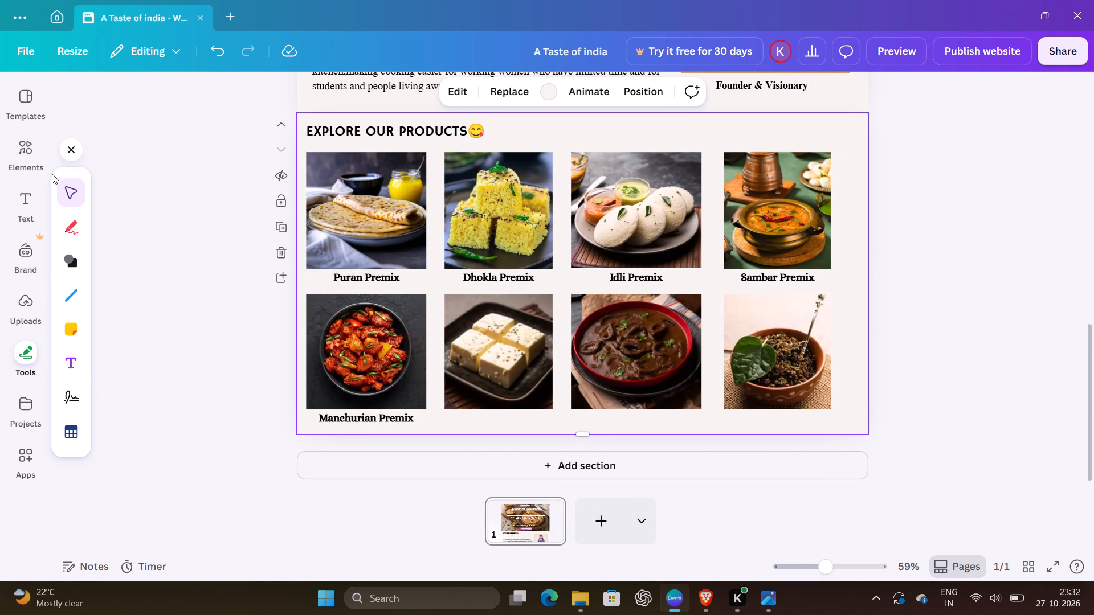
click(28, 212)
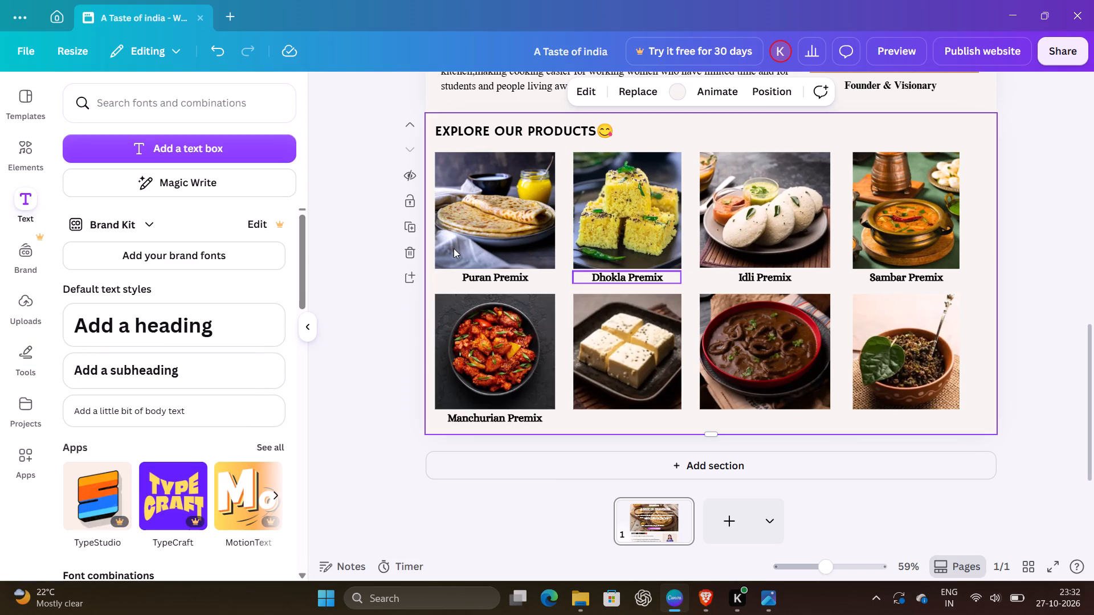
click(124, 147)
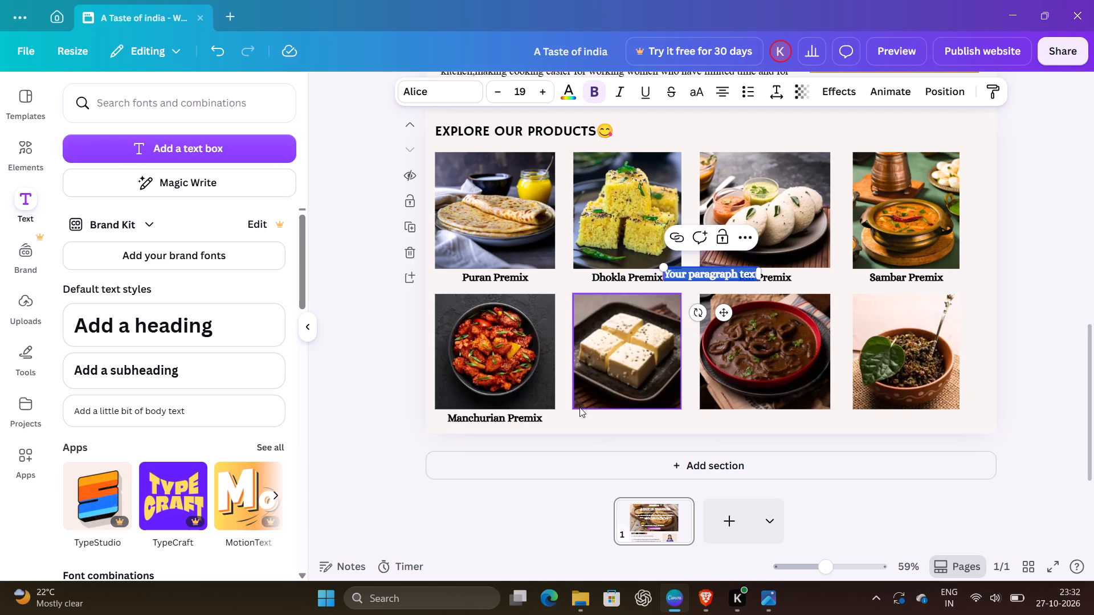
drag(574, 413, 673, 437)
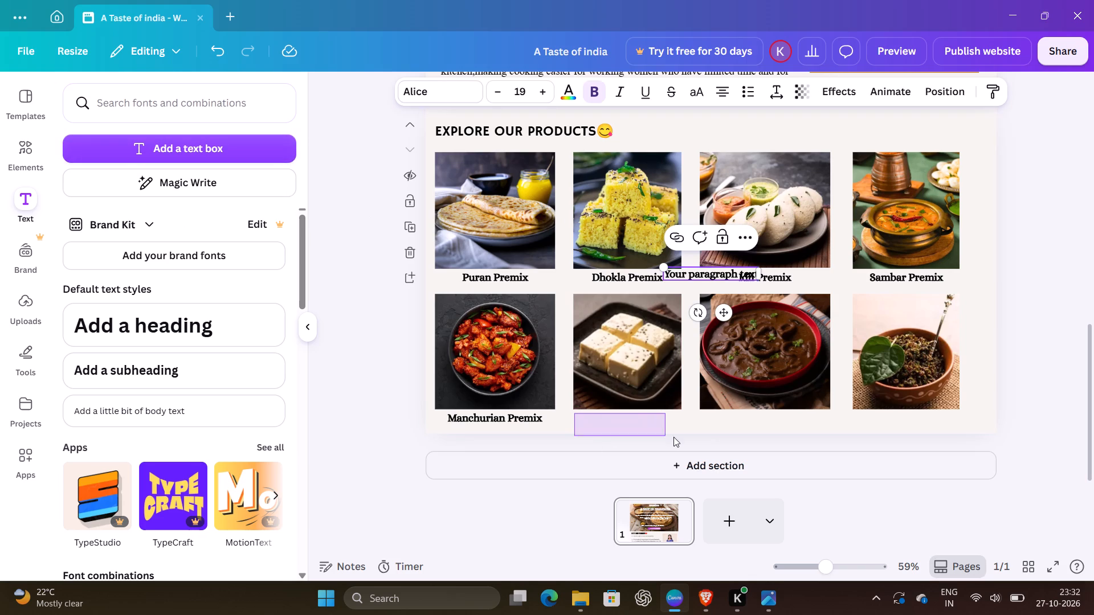
drag(673, 437, 681, 427)
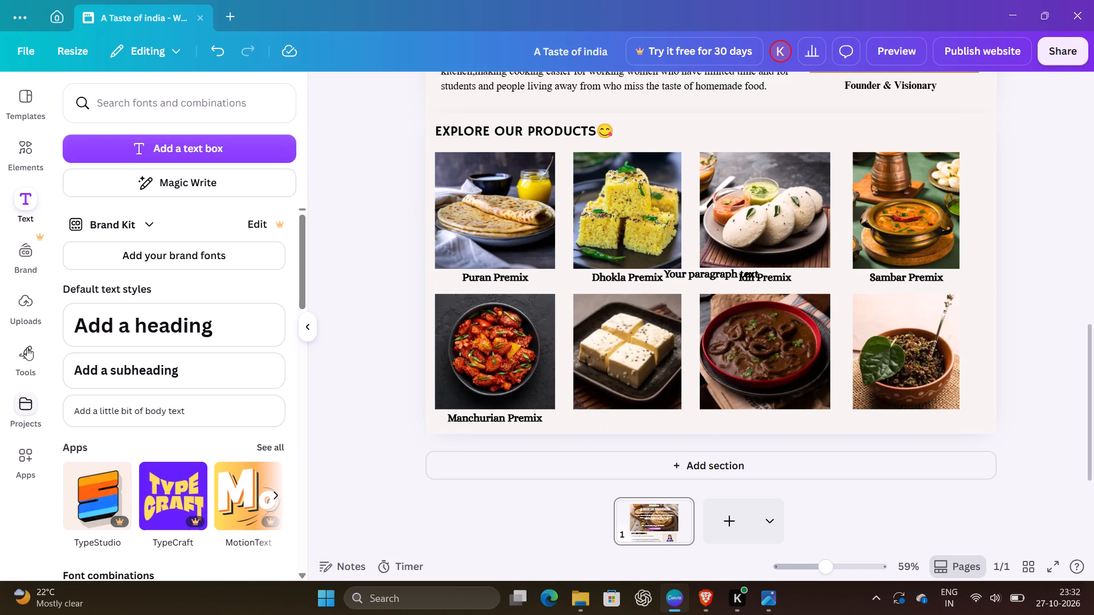
Add a text box just beneath the white sweet-cubes image, widened to the image's width, reading "Kharvas Premix".
click(27, 347)
click(80, 371)
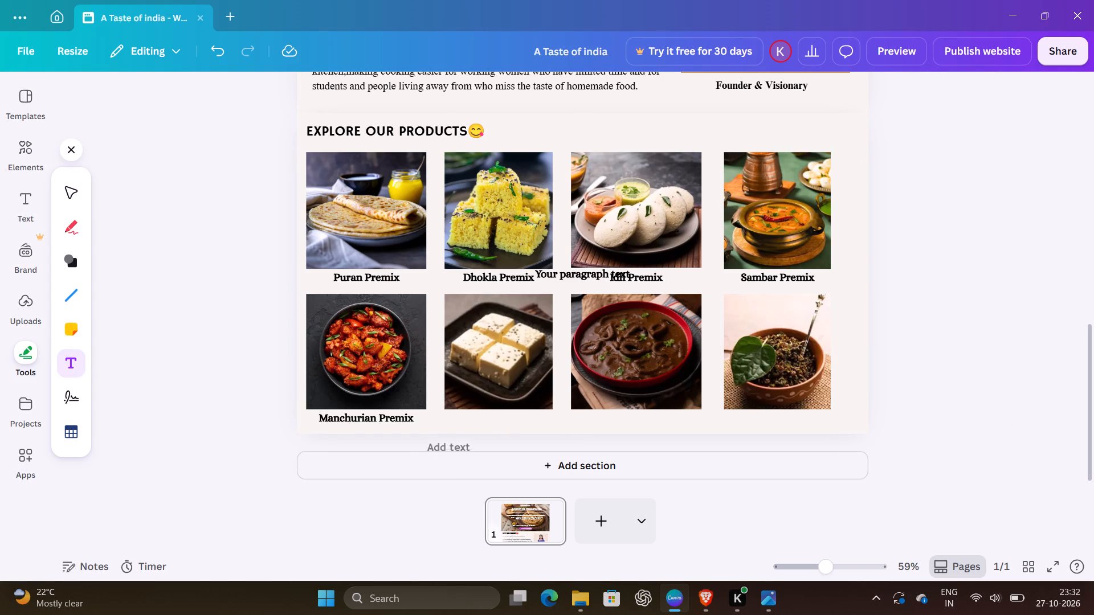
click(446, 405)
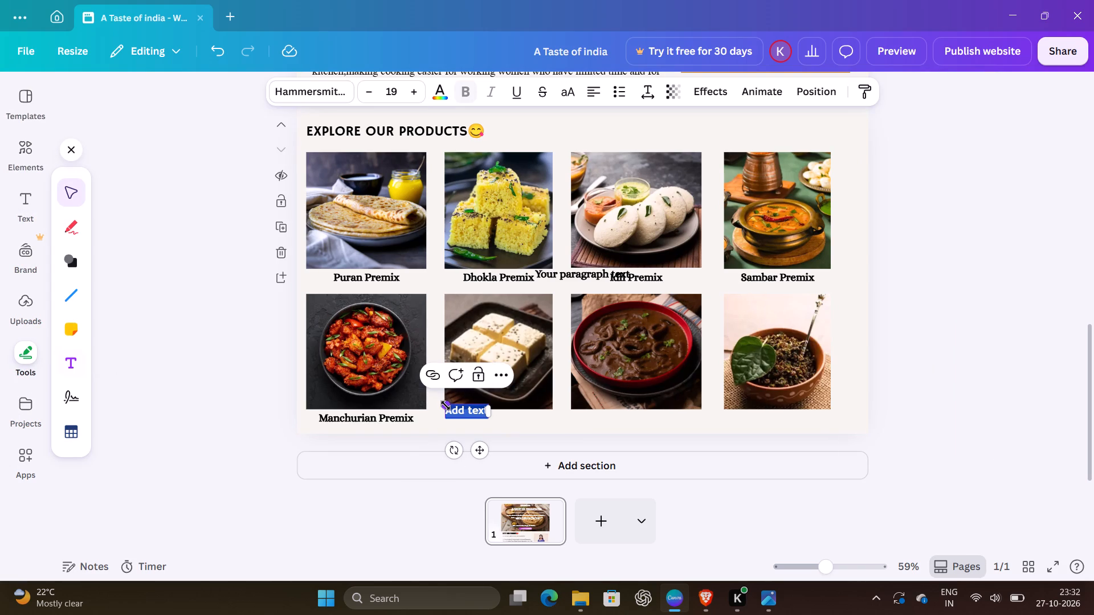
drag(468, 417, 469, 423)
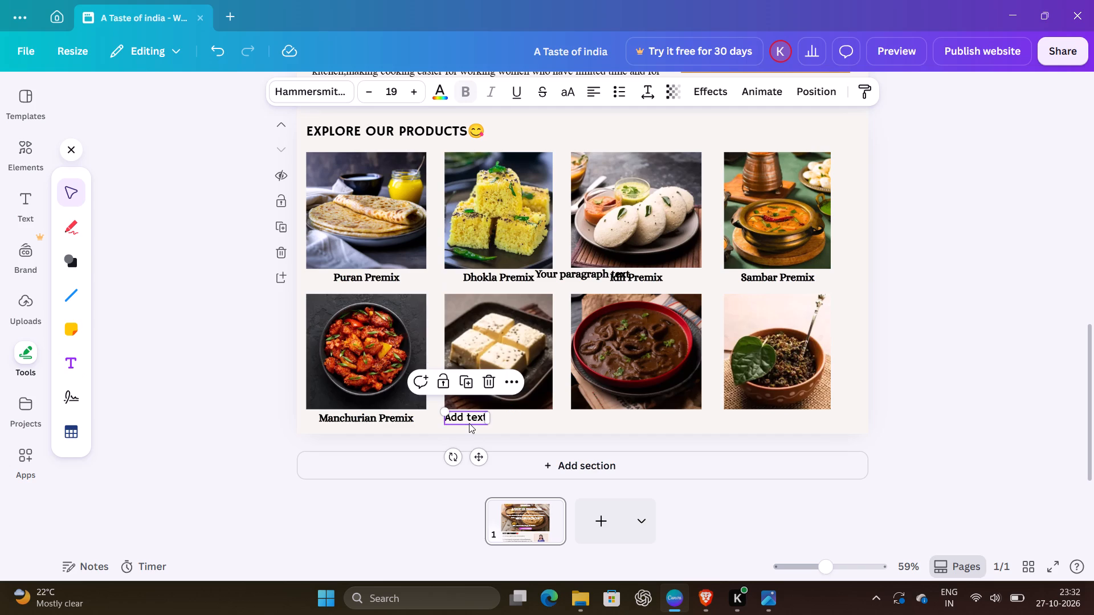
triple_click(469, 423)
click(469, 423)
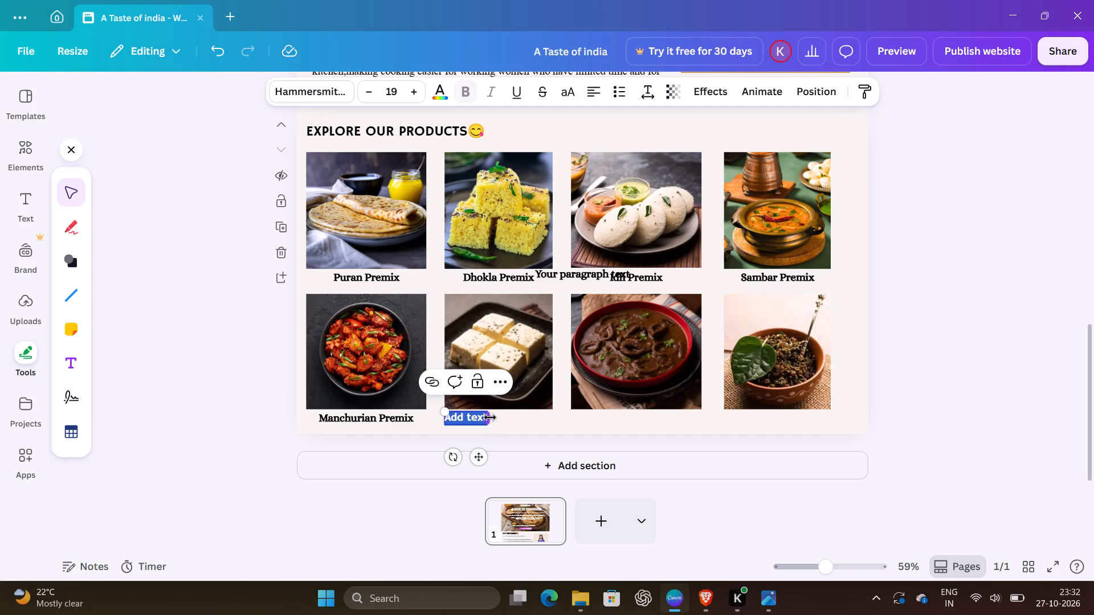
drag(490, 417, 554, 427)
click(506, 425)
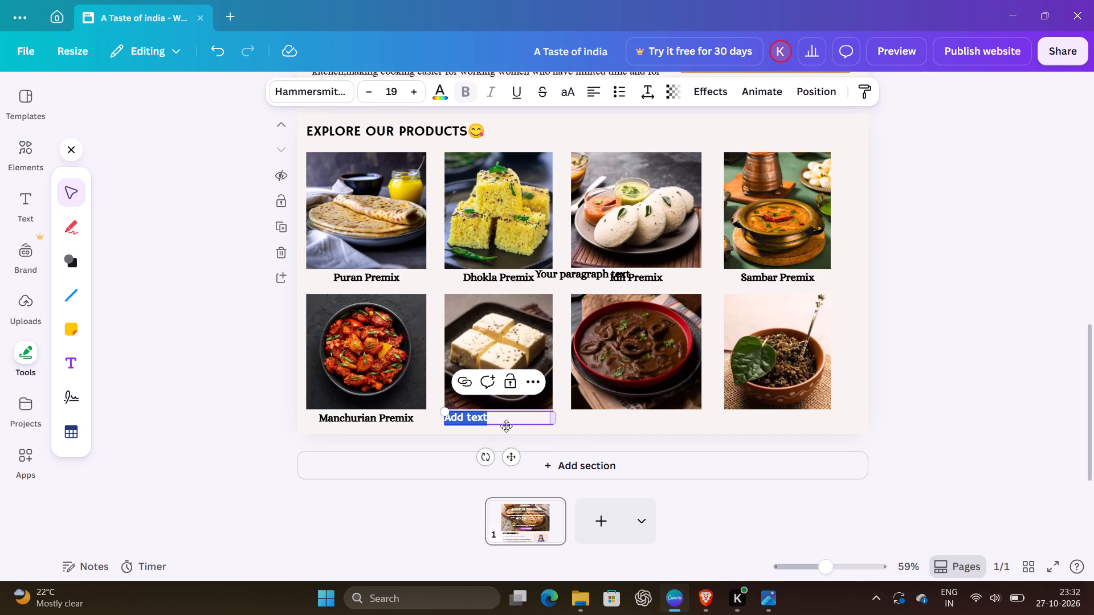
click(506, 424)
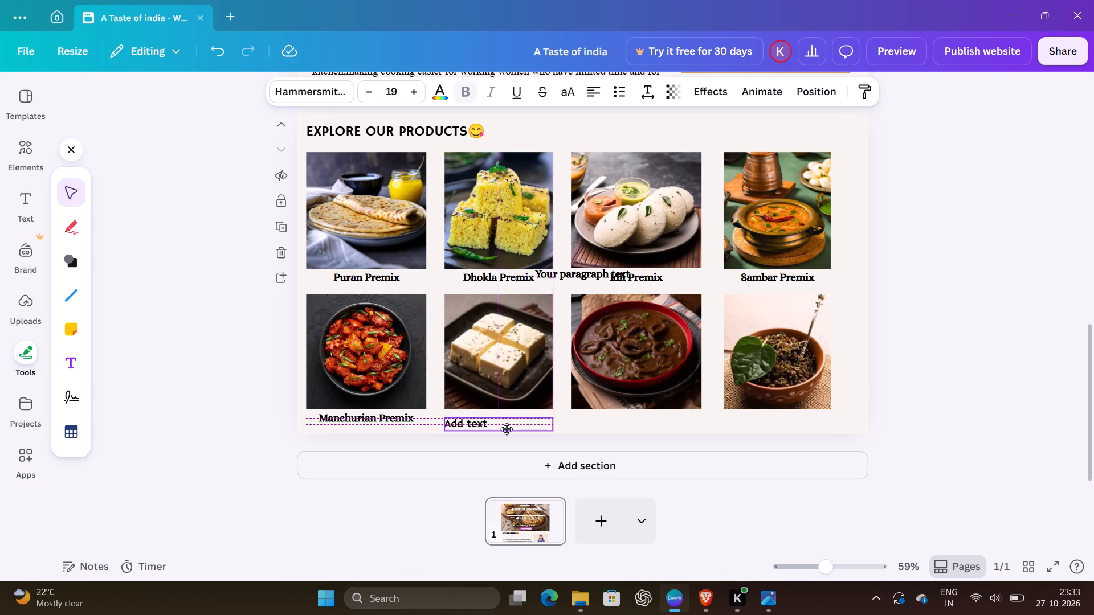
triple_click(502, 423)
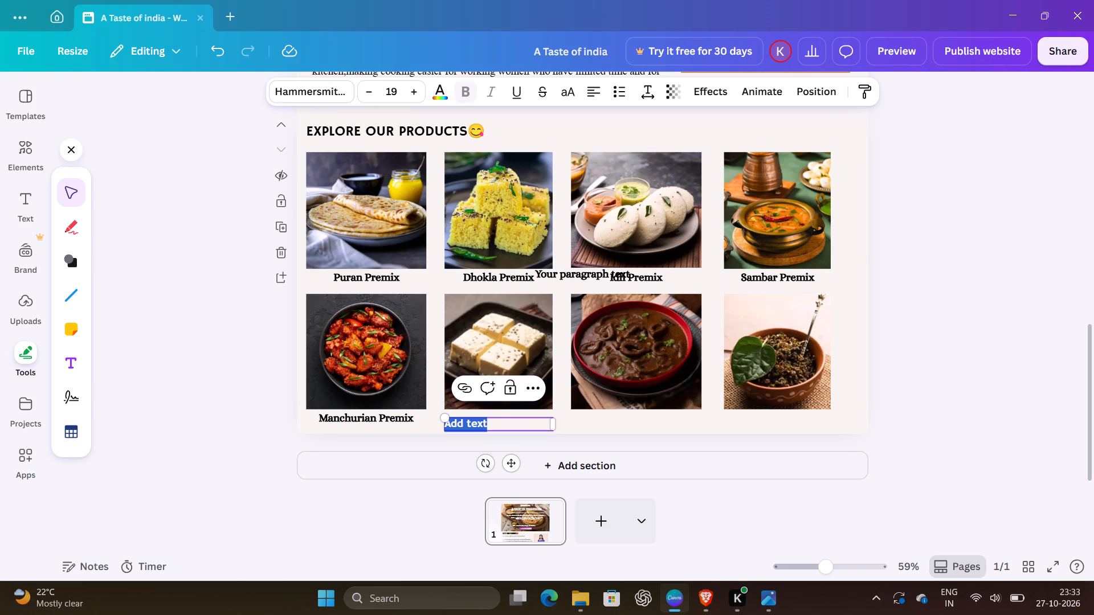
key(shift+k)
text(harvas)
key(space)
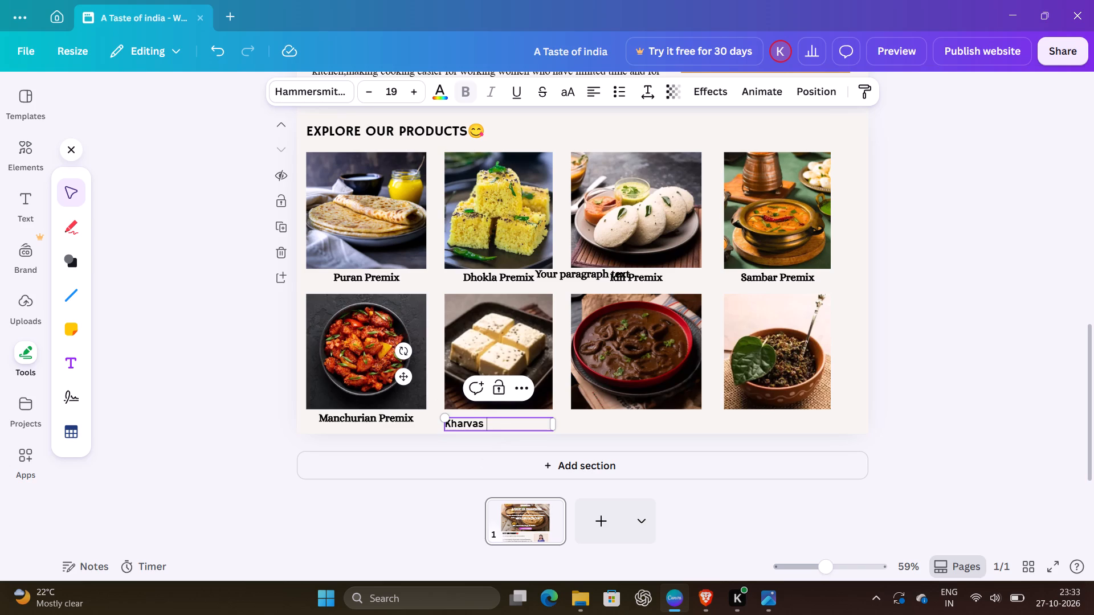
text(Premix)
Set the "Kharvas Premix" caption's font to Alice and centre-align it.
double_click(478, 425)
double_click(478, 425)
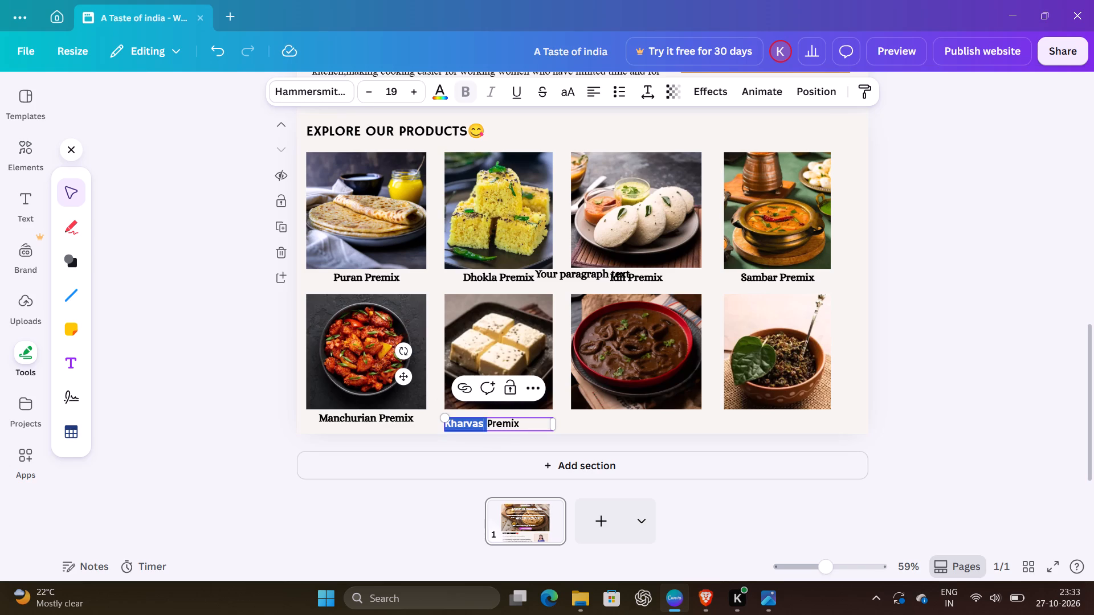
triple_click(478, 425)
click(478, 425)
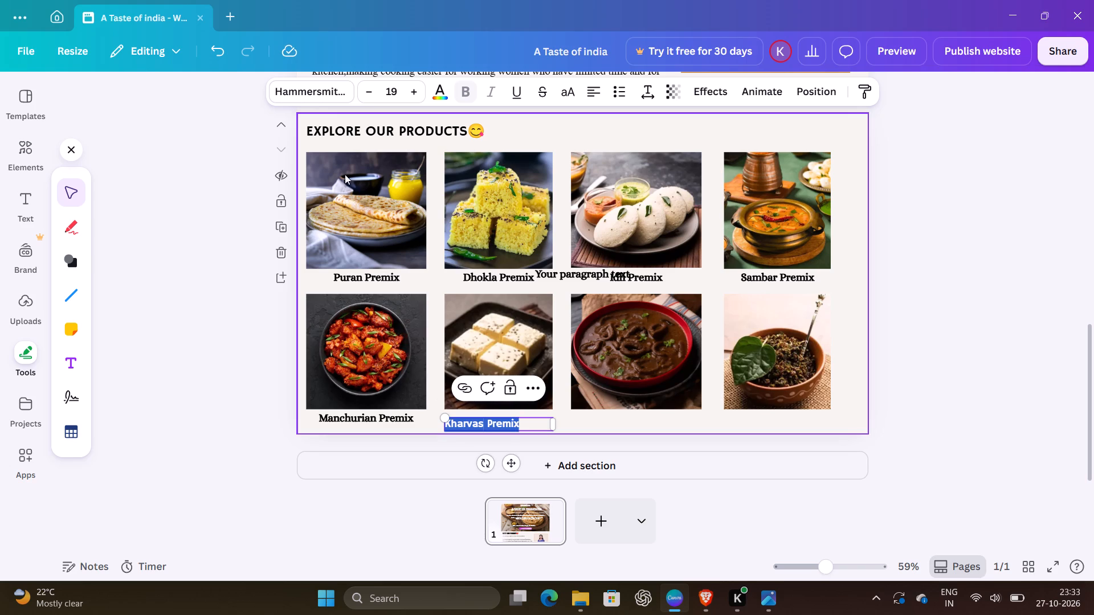
click(303, 89)
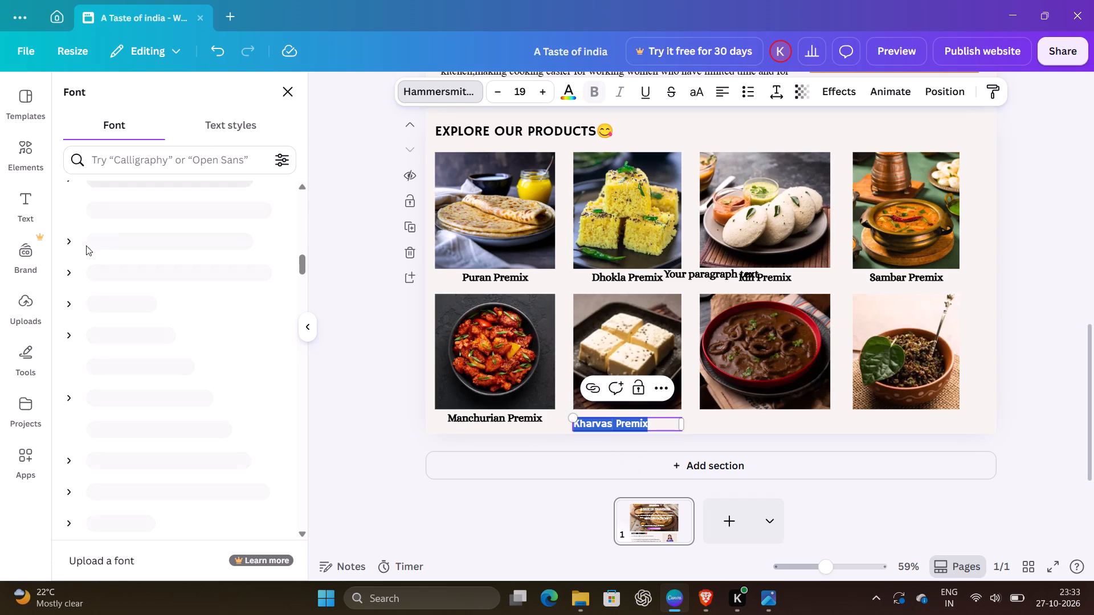
click(101, 317)
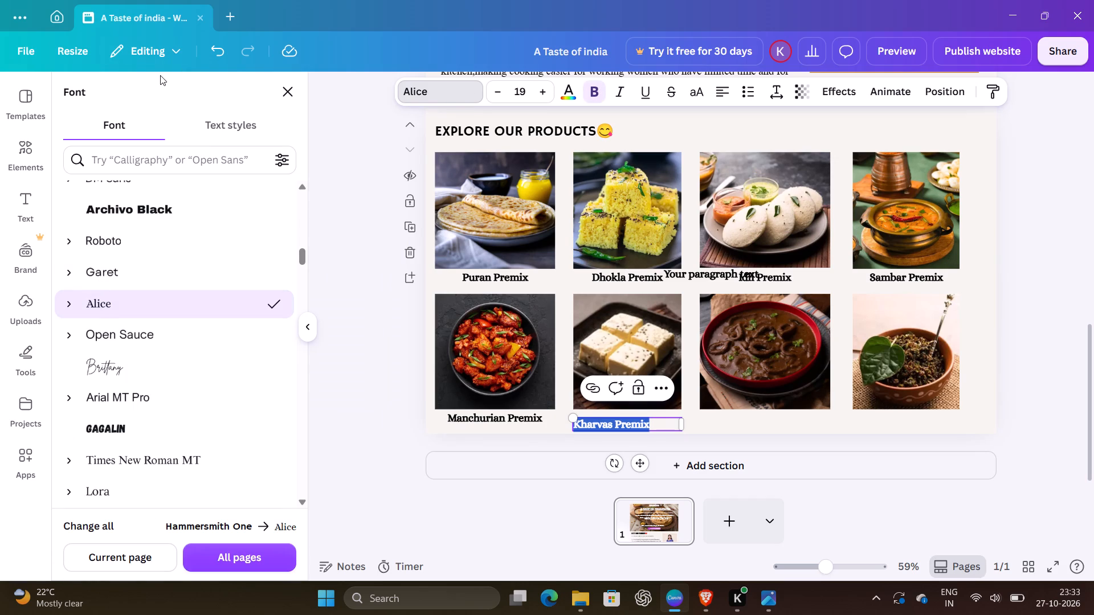
click(723, 98)
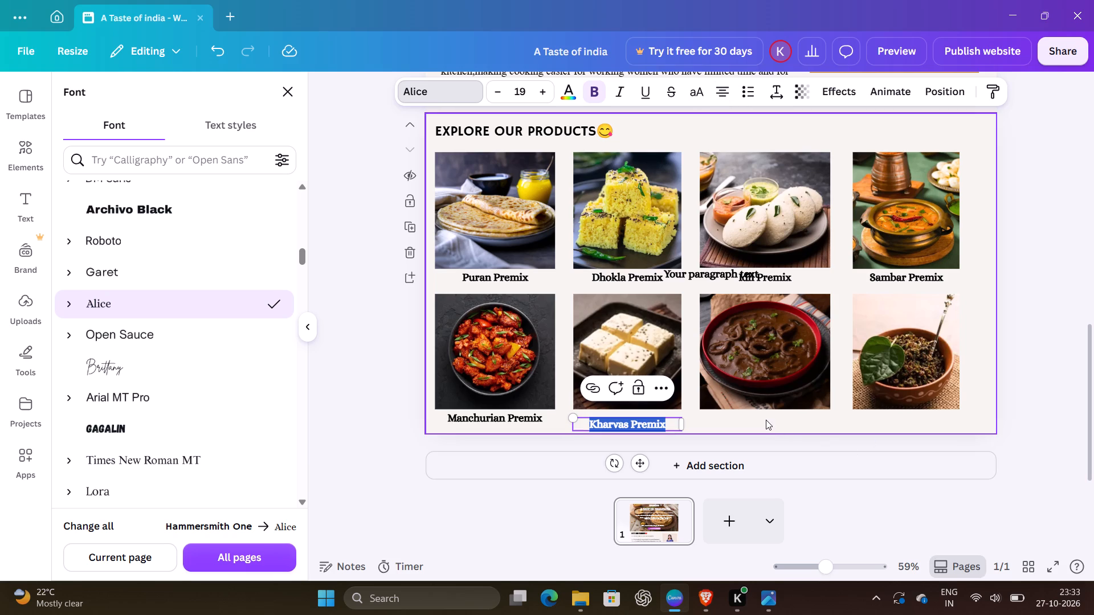
click(555, 509)
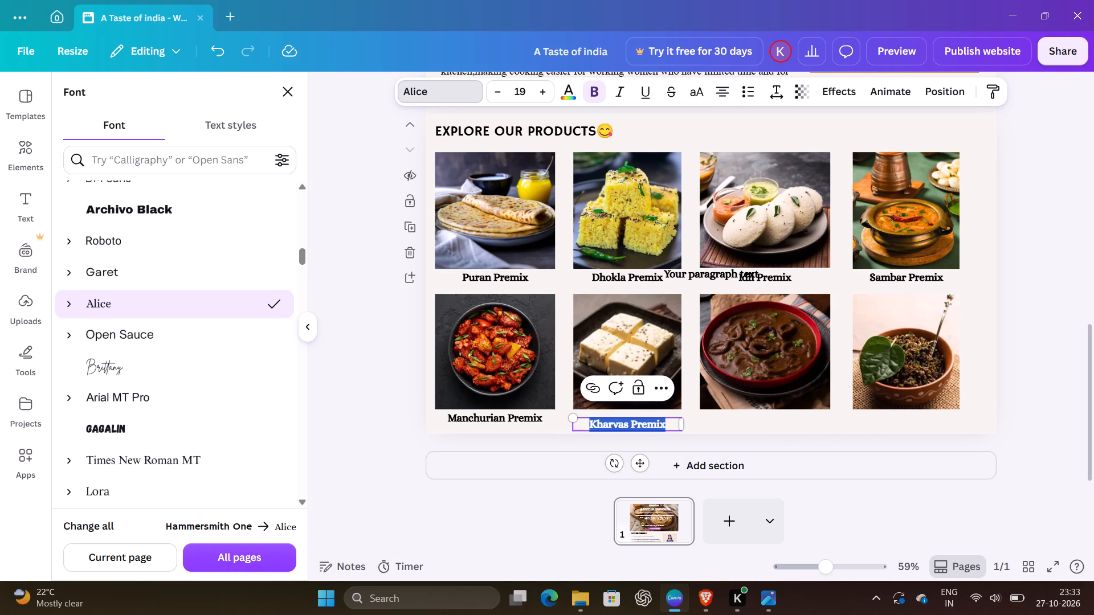
Move the "Kharvas Premix" caption up against its image, level with the "Manchurian Premix" caption.
click(584, 430)
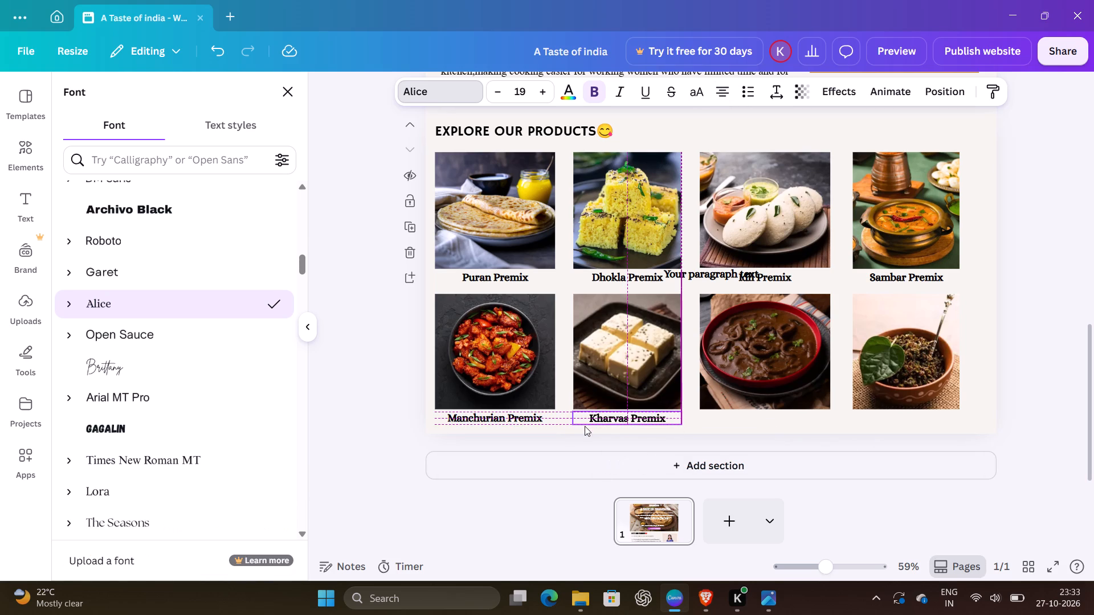
click(545, 508)
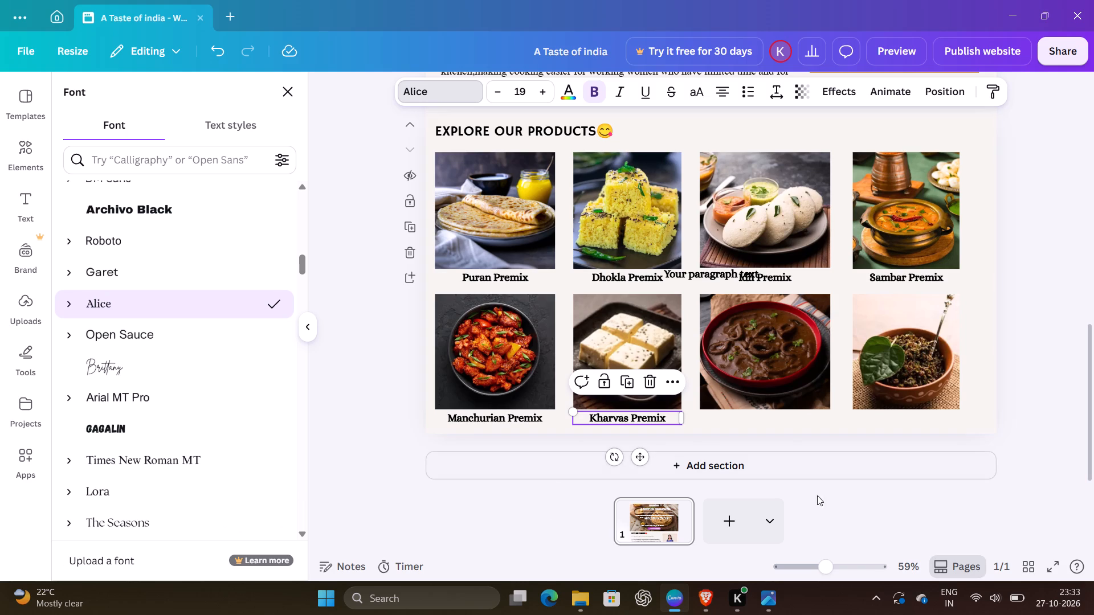
click(819, 543)
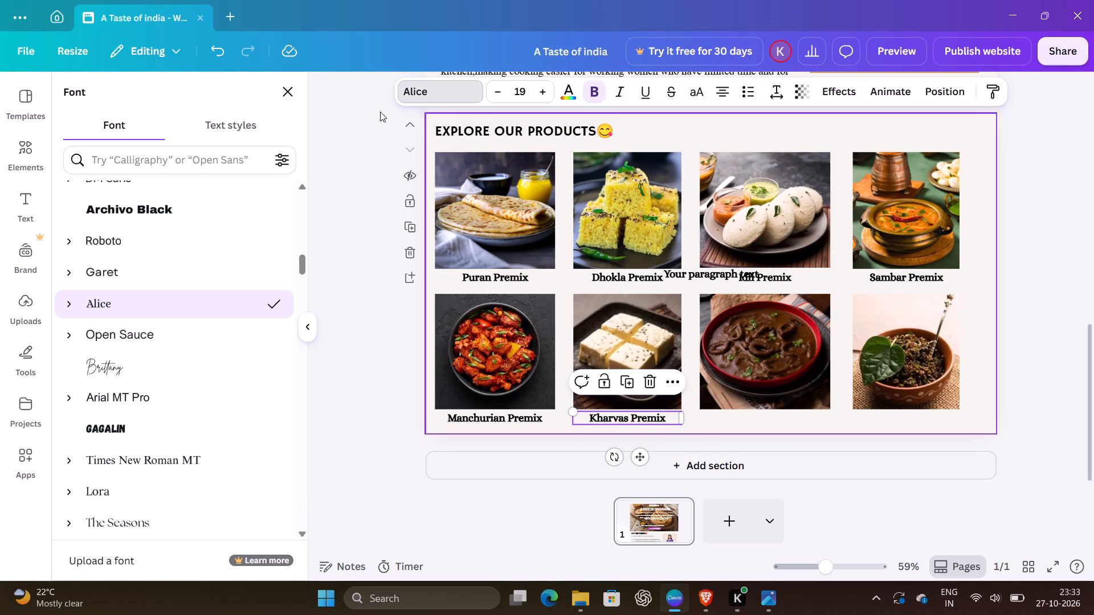
Draw a text box just beneath the dark curry image, matching the image's width and aligned with its edges.
click(26, 354)
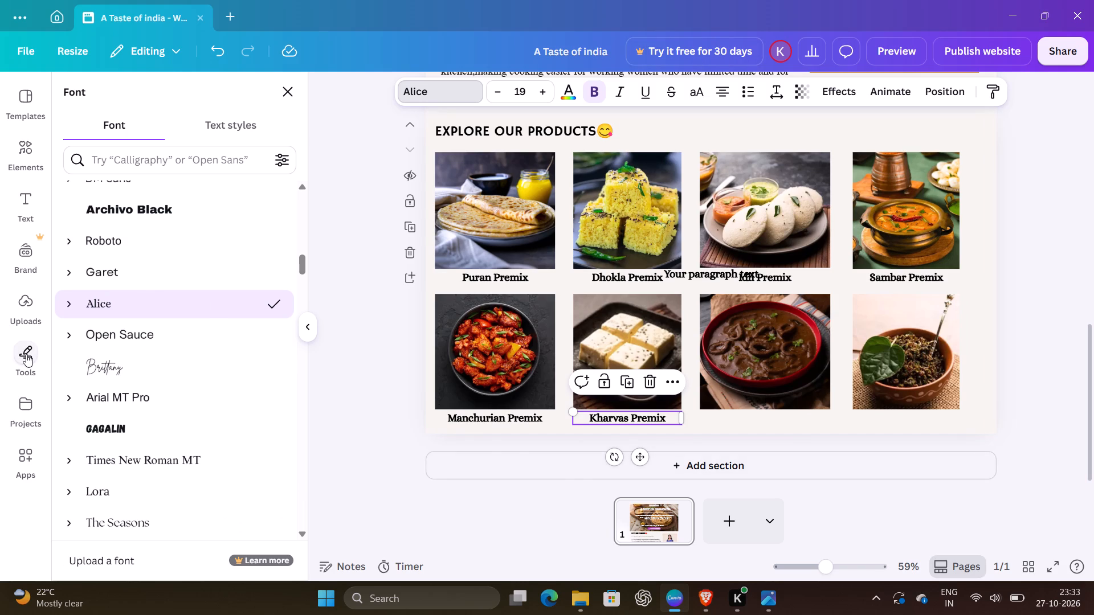
click(63, 364)
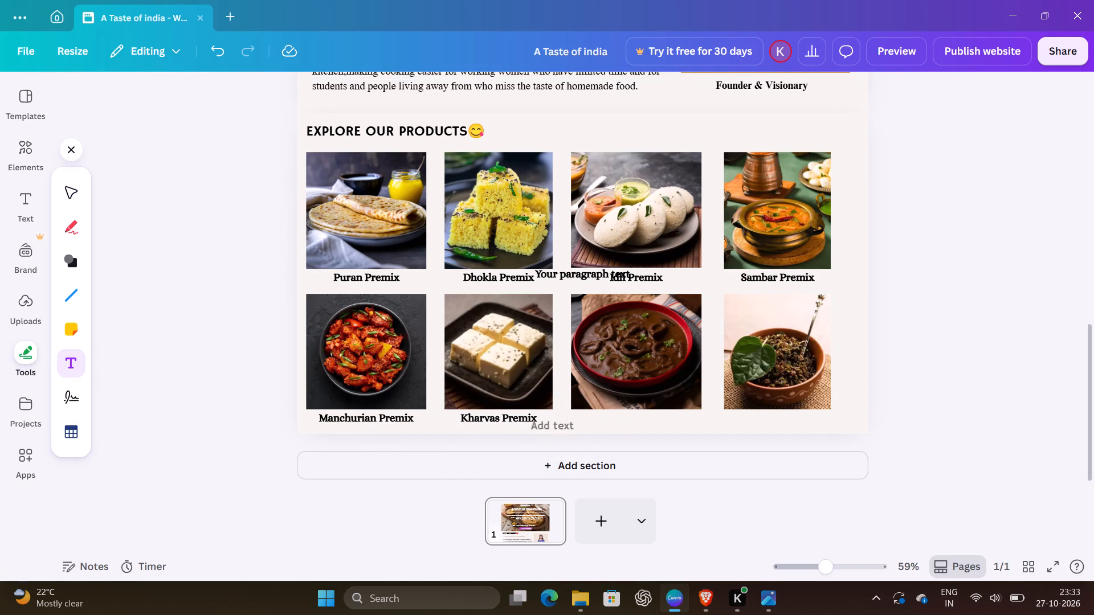
drag(575, 413, 597, 419)
drag(597, 419, 700, 428)
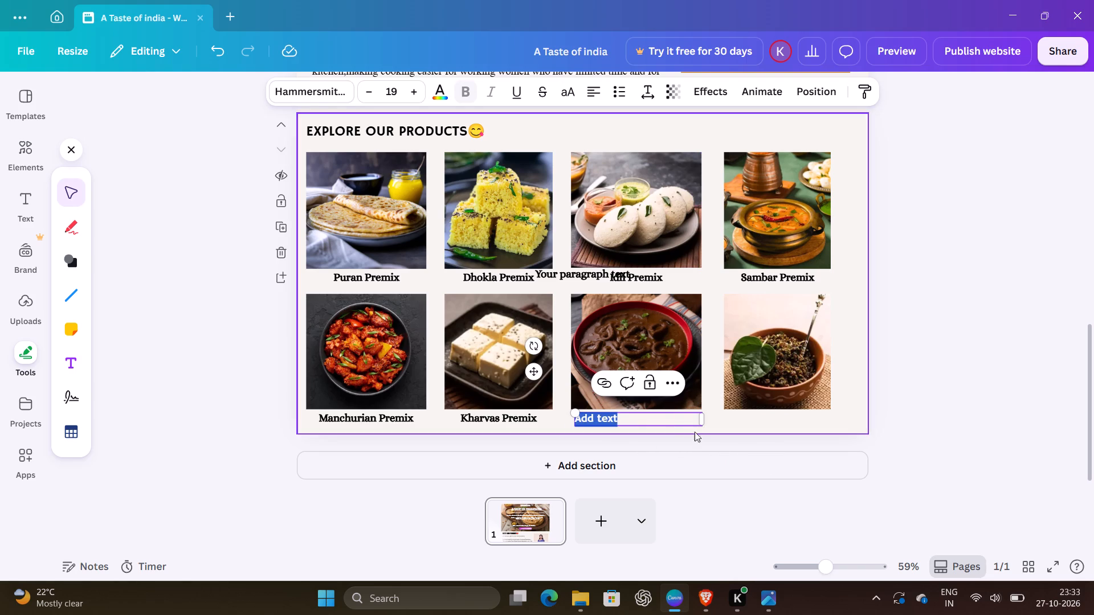
click(704, 419)
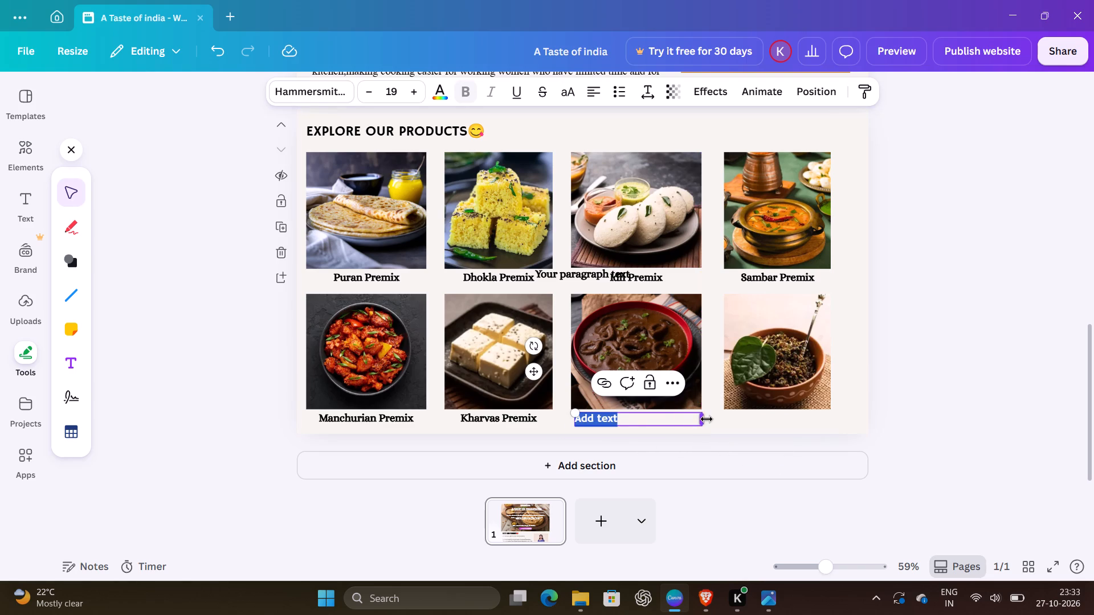
double_click(642, 423)
drag(638, 426, 632, 426)
click(698, 416)
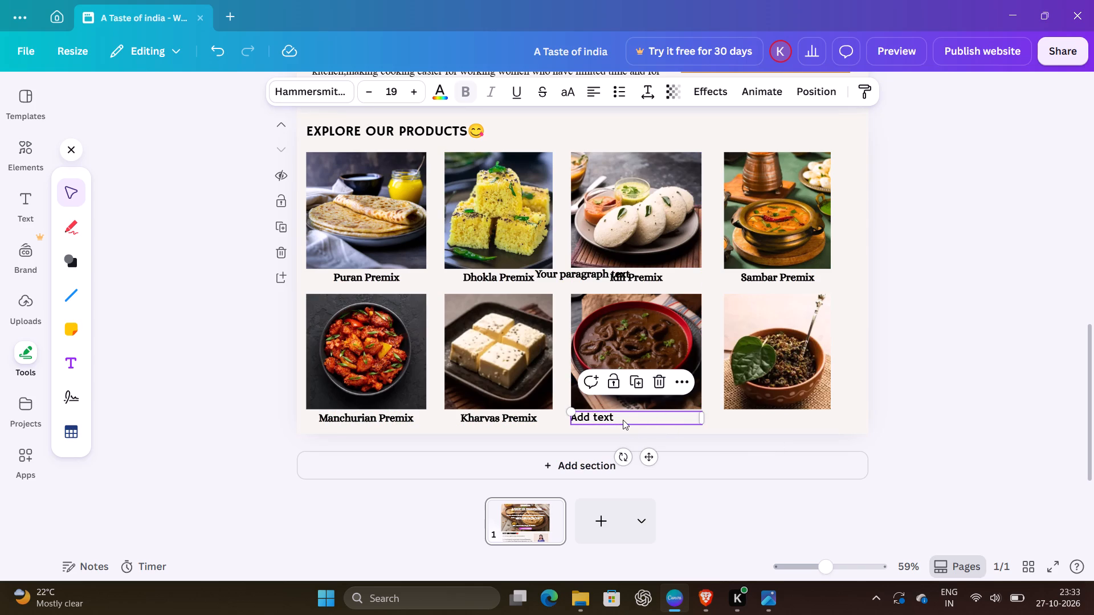
Replace the placeholder in the text box beneath the dark curry image with "Shengoli Premix".
double_click(613, 408)
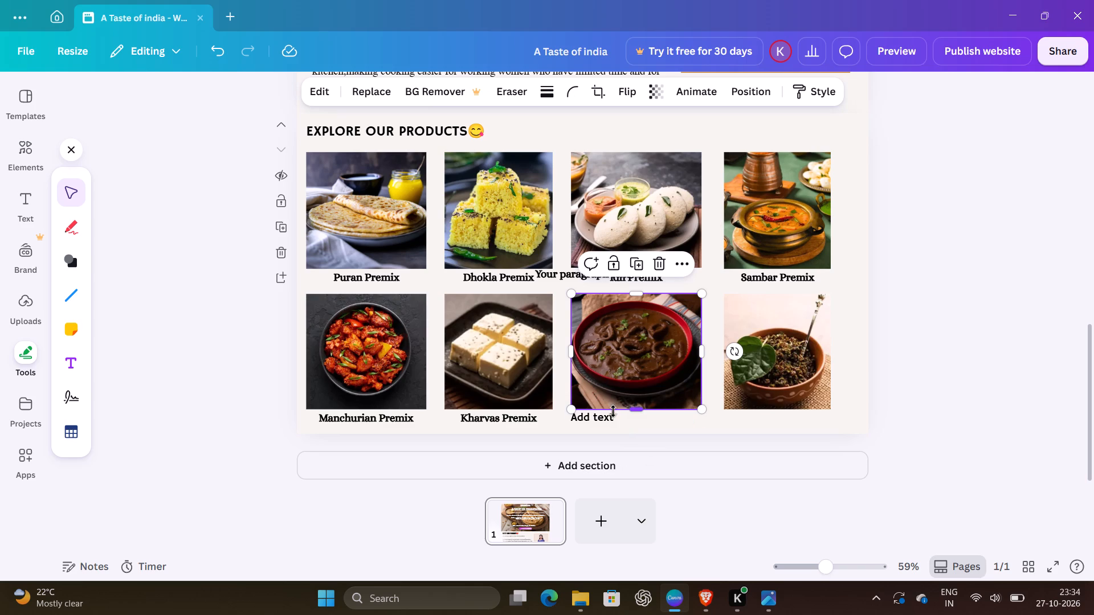
triple_click(615, 418)
click(615, 418)
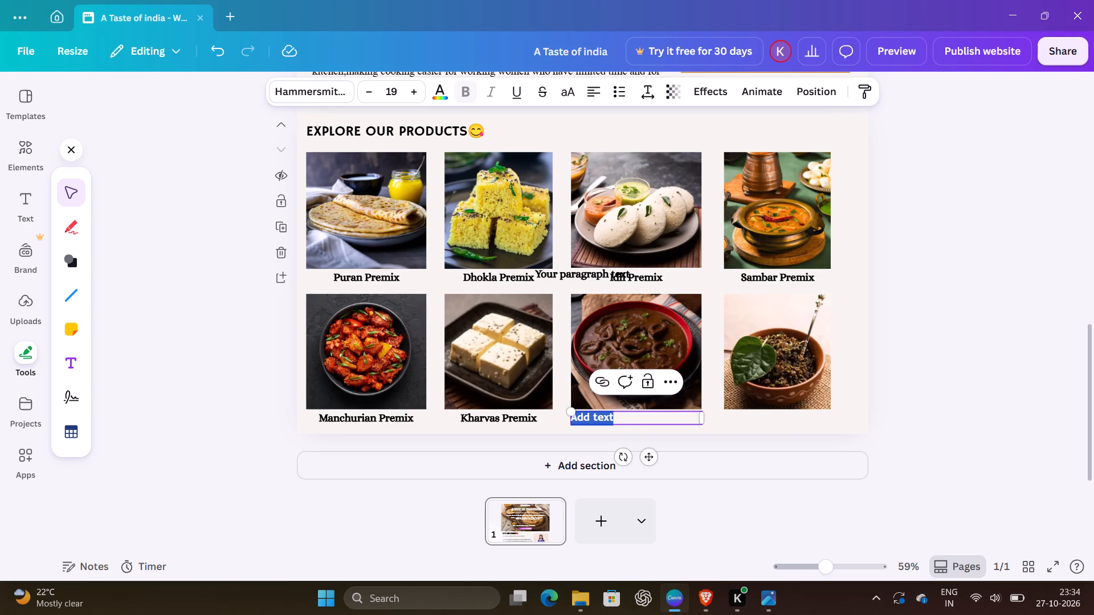
key(shift+s)
text(he)
key(n)
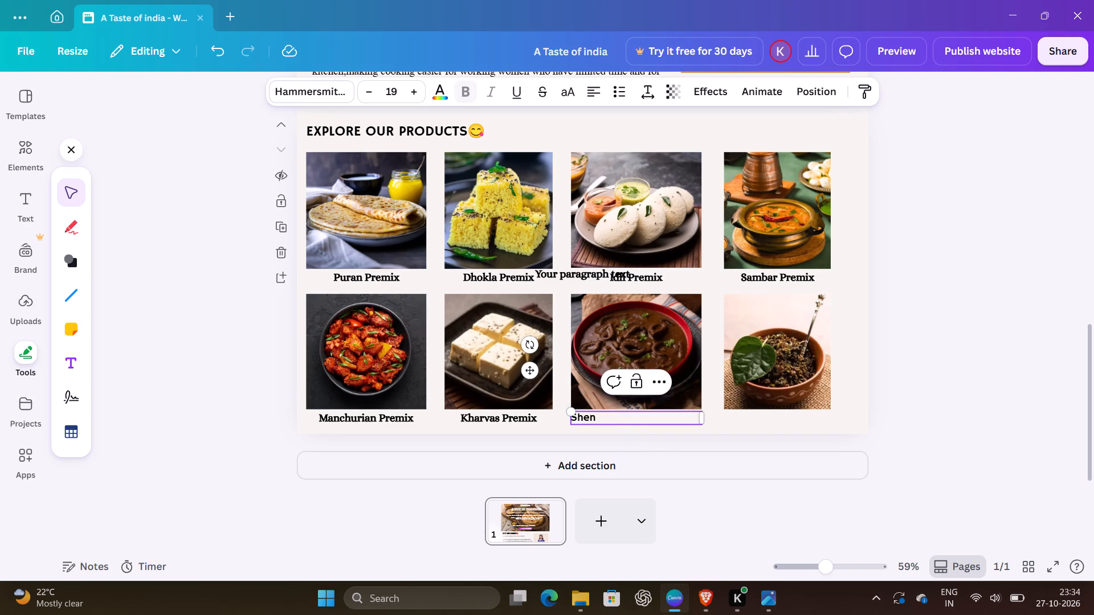
text(golin)
key(BackSpace)
key(space)
key(shift+p)
text(re)
text(mix)
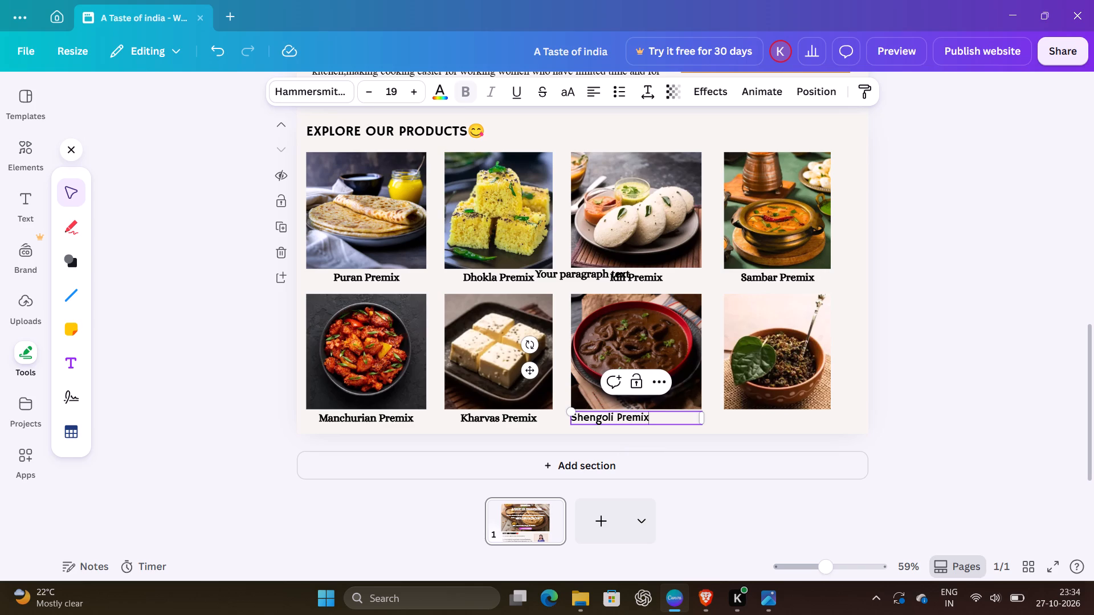
Set the "Shengoli Premix" caption's font to Alice and centre-align it.
triple_click(618, 418)
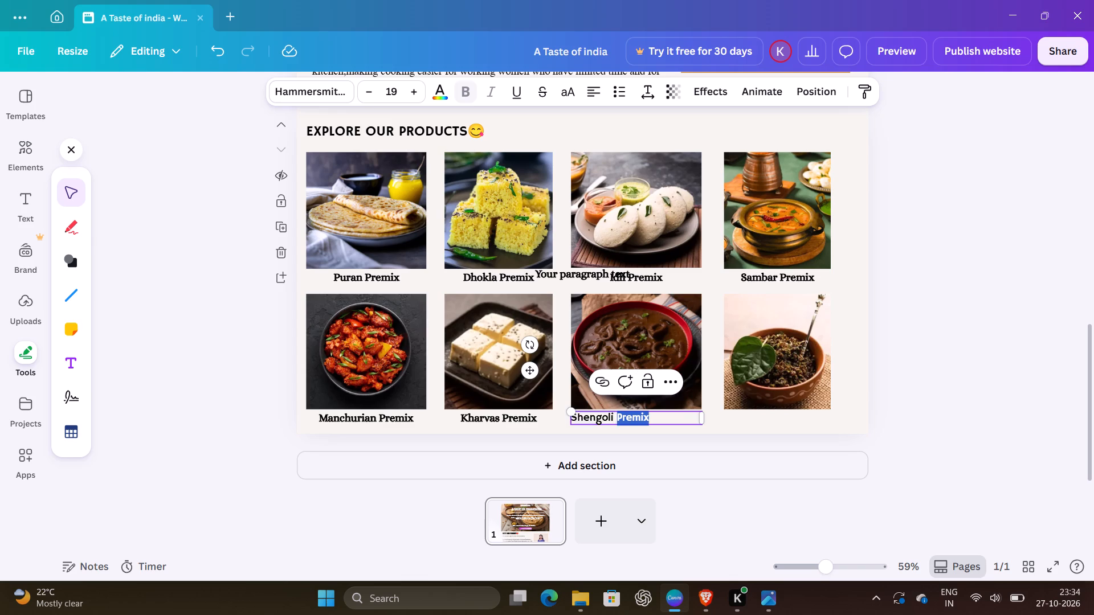
click(345, 93)
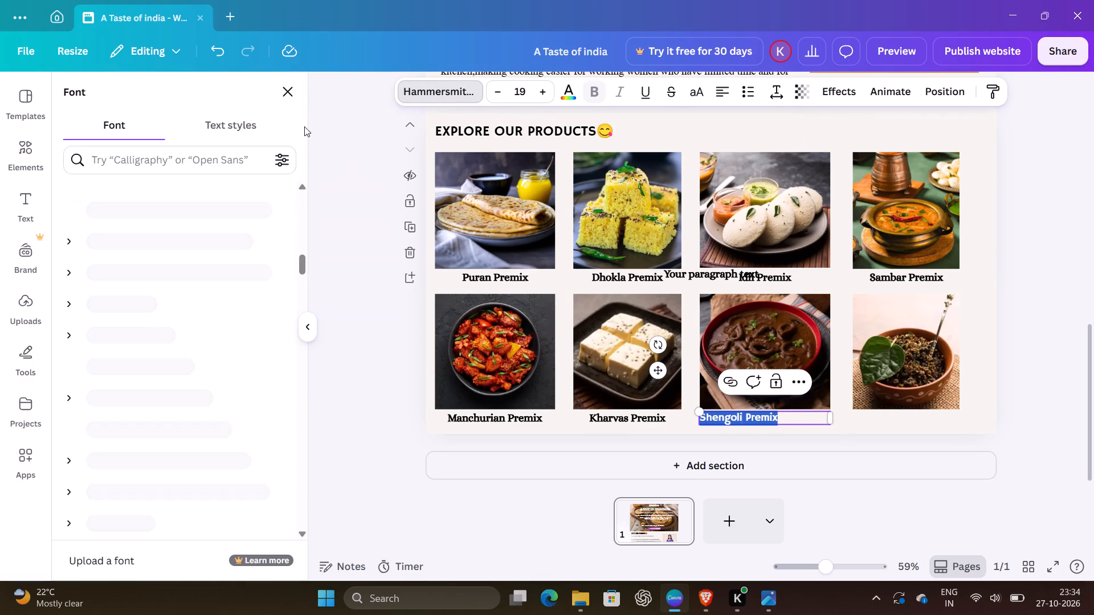
click(114, 315)
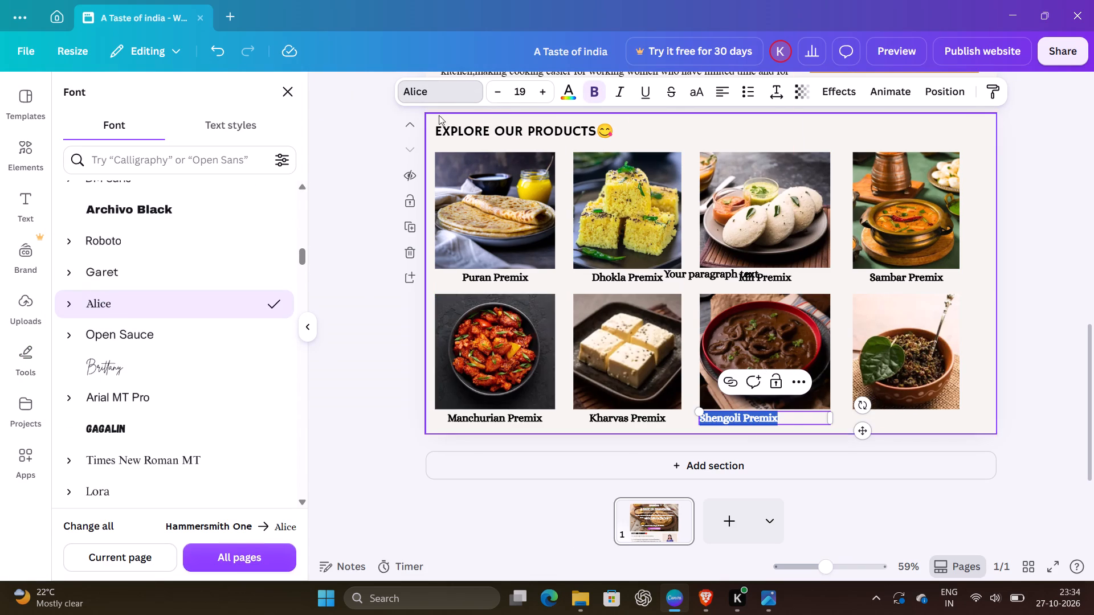
click(720, 92)
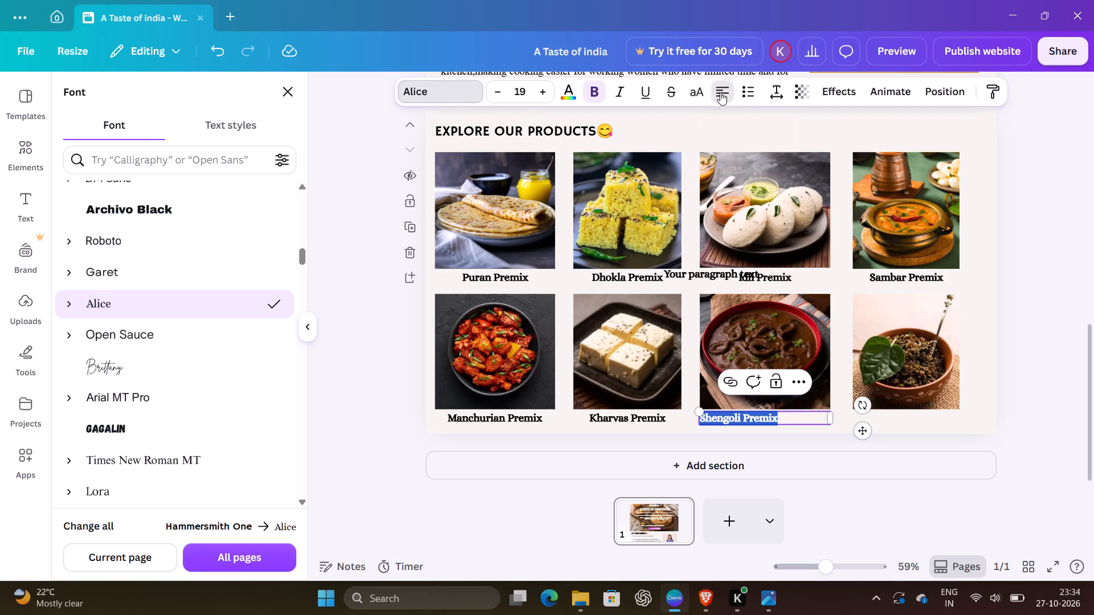
click(916, 420)
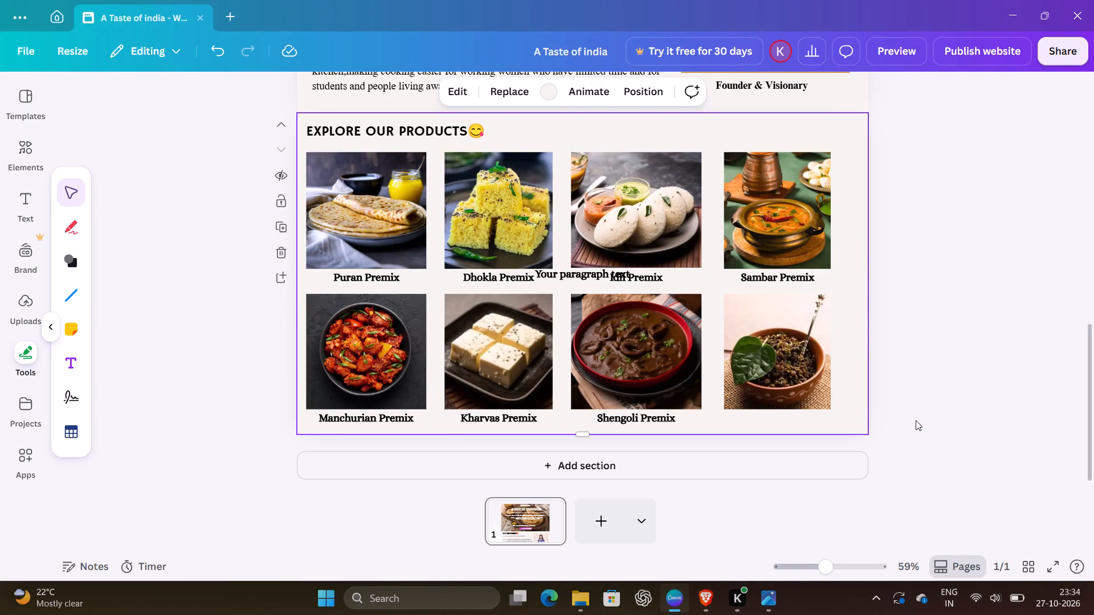
Add a text box as wide as the betel-leaf bowl image just beneath it, reading "Pan Mukhwas".
click(68, 366)
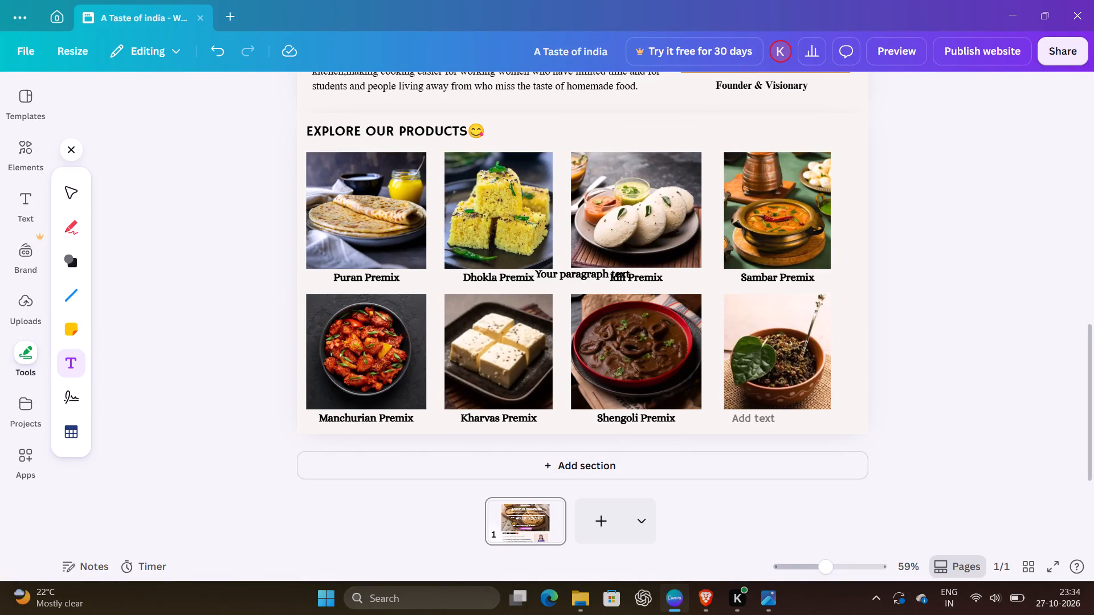
drag(724, 410, 830, 436)
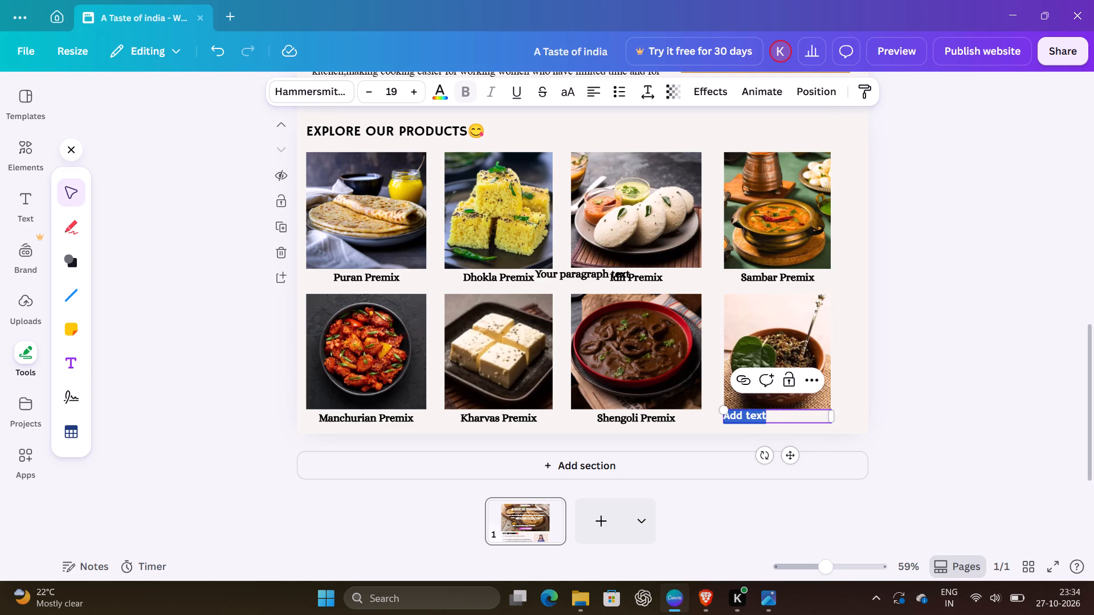
click(786, 423)
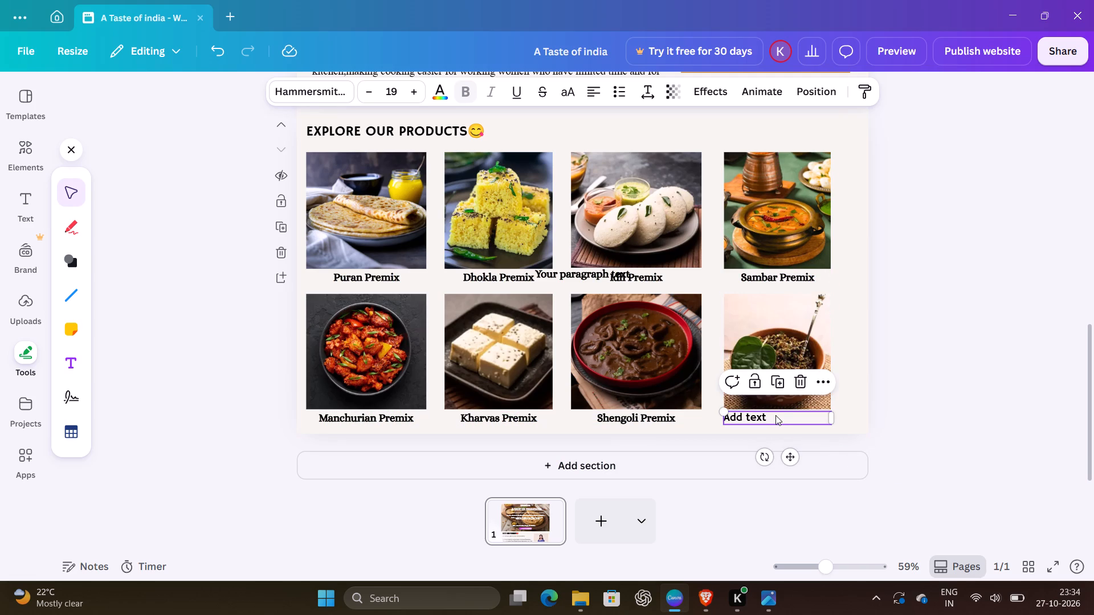
triple_click(775, 415)
text(Pan)
key(space)
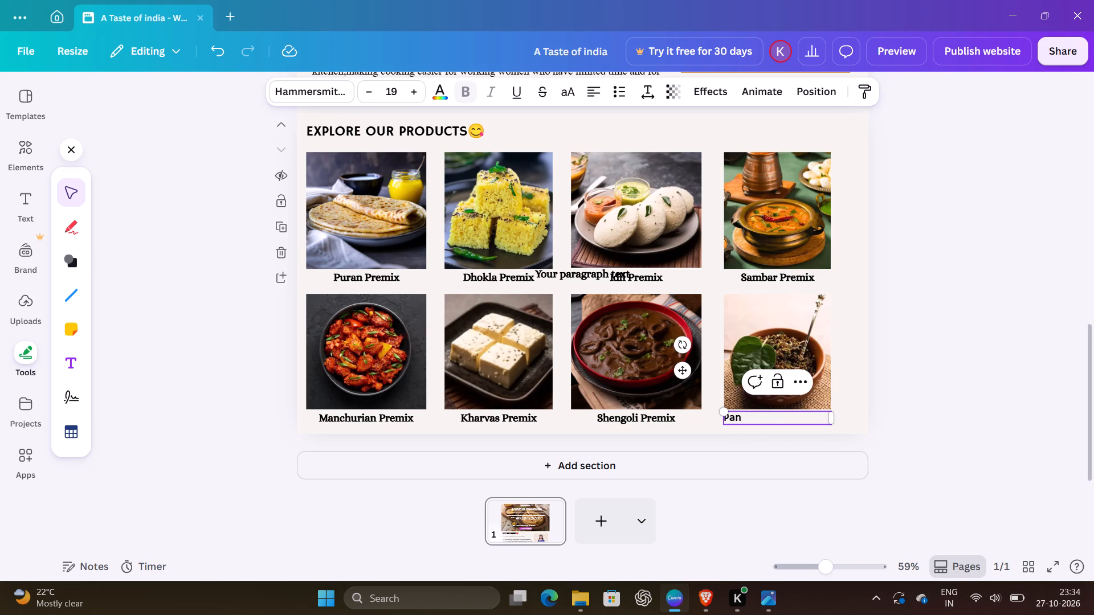
text(Mukhwas)
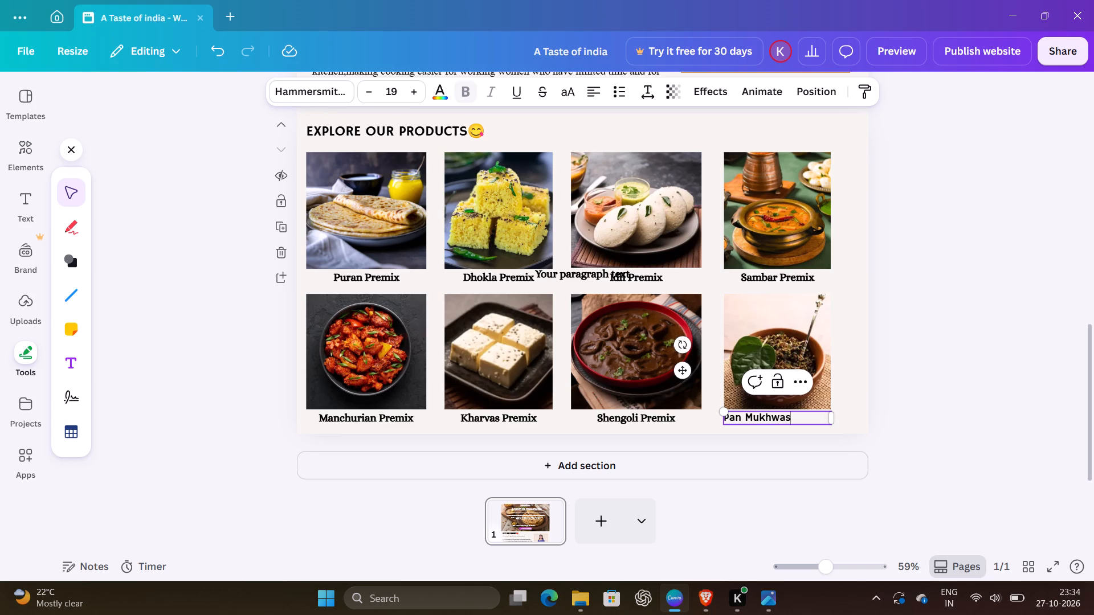
Set the "Pan Mukhwas" caption's font to Alice and centre-align it.
click(775, 415)
double_click(775, 415)
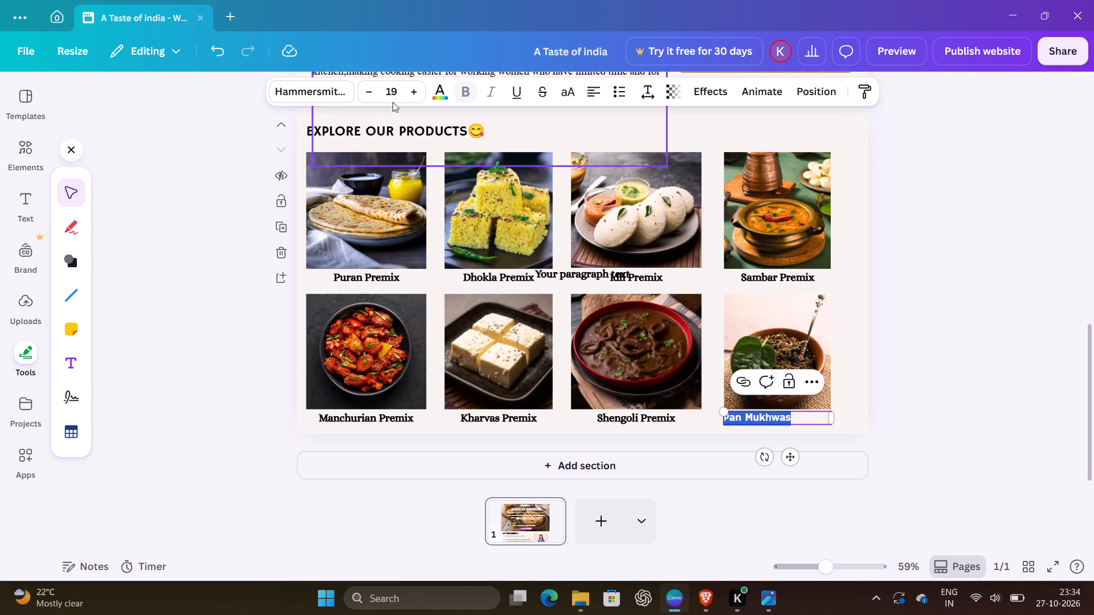
click(329, 83)
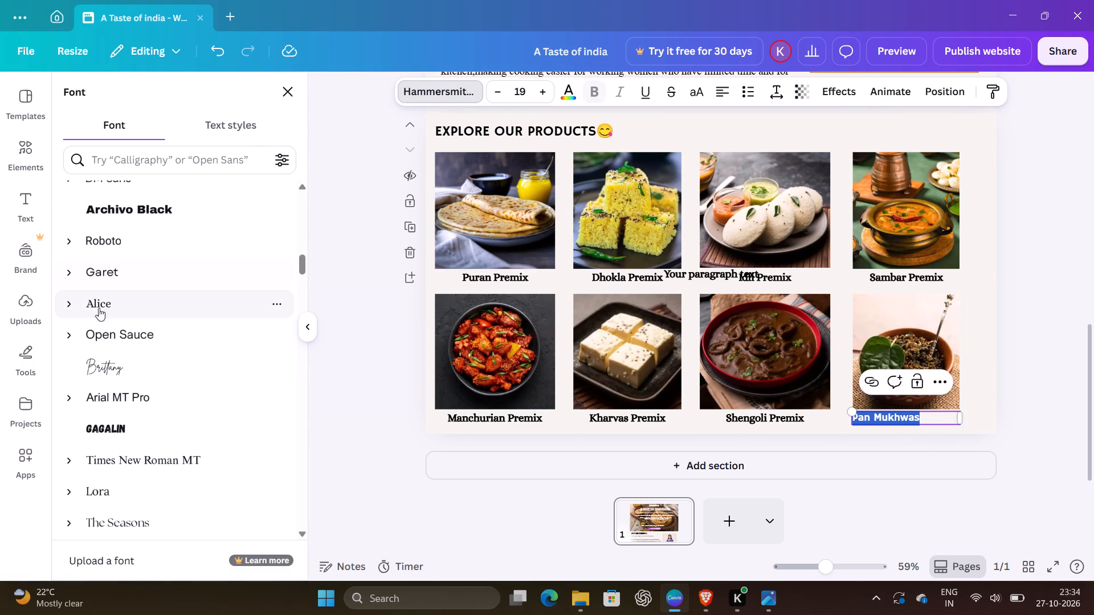
click(99, 304)
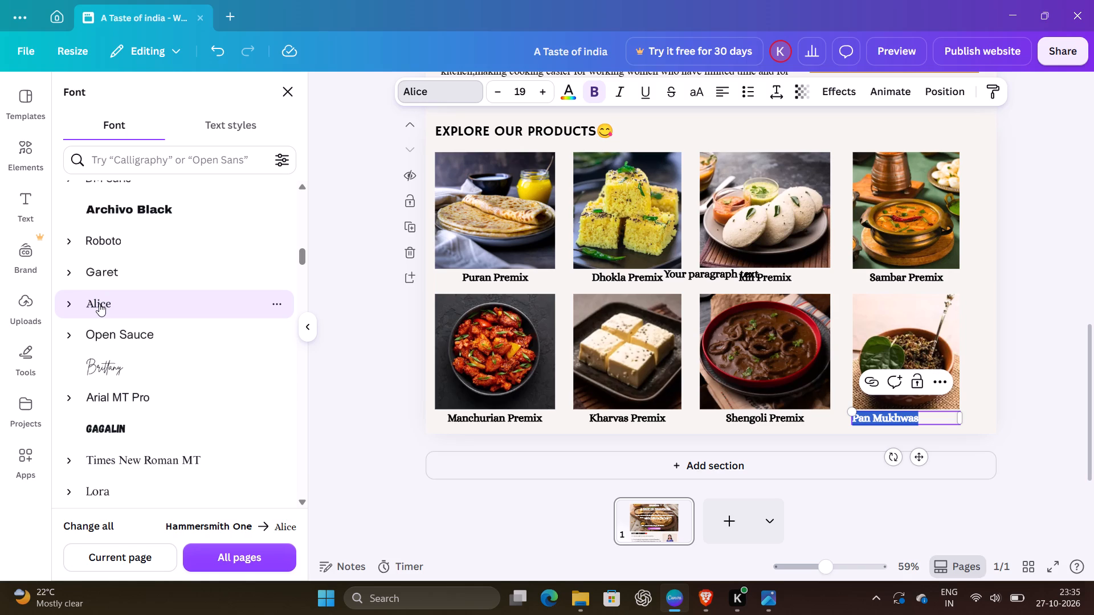
click(99, 304)
click(721, 96)
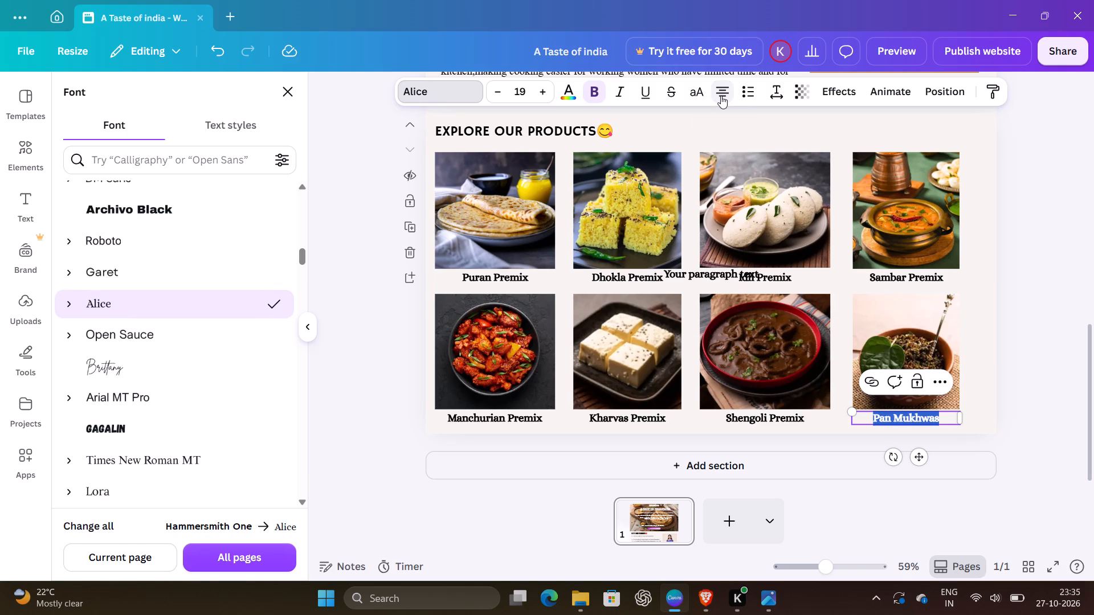
click(885, 517)
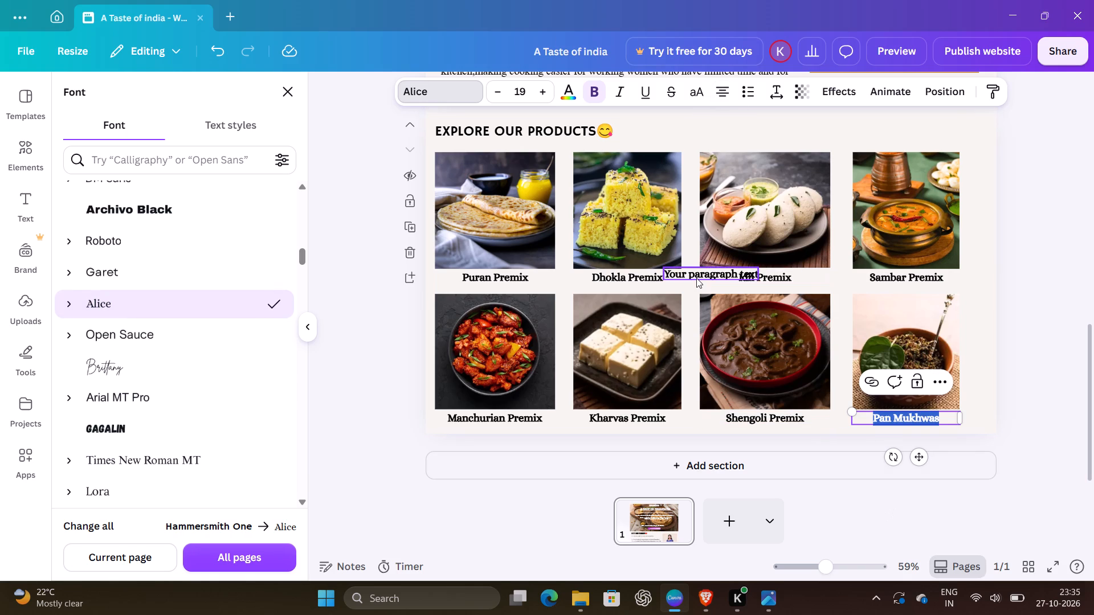
Delete the leftover "Your paragraph text" box overlapping the Dhokla Premix and Idli Premix captions.
double_click(696, 277)
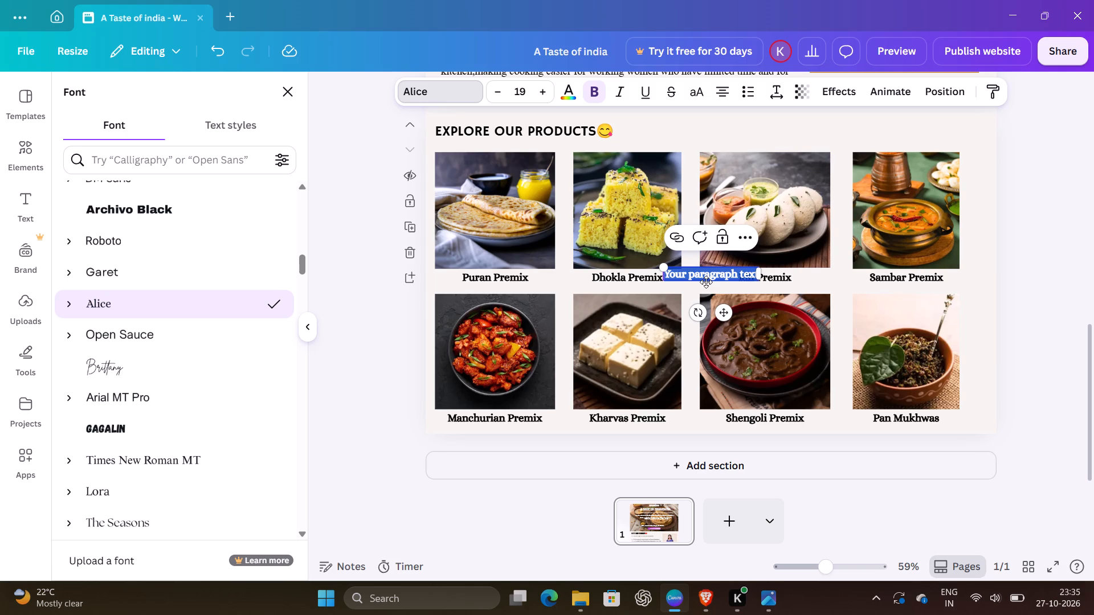
click(706, 270)
right_click(706, 270)
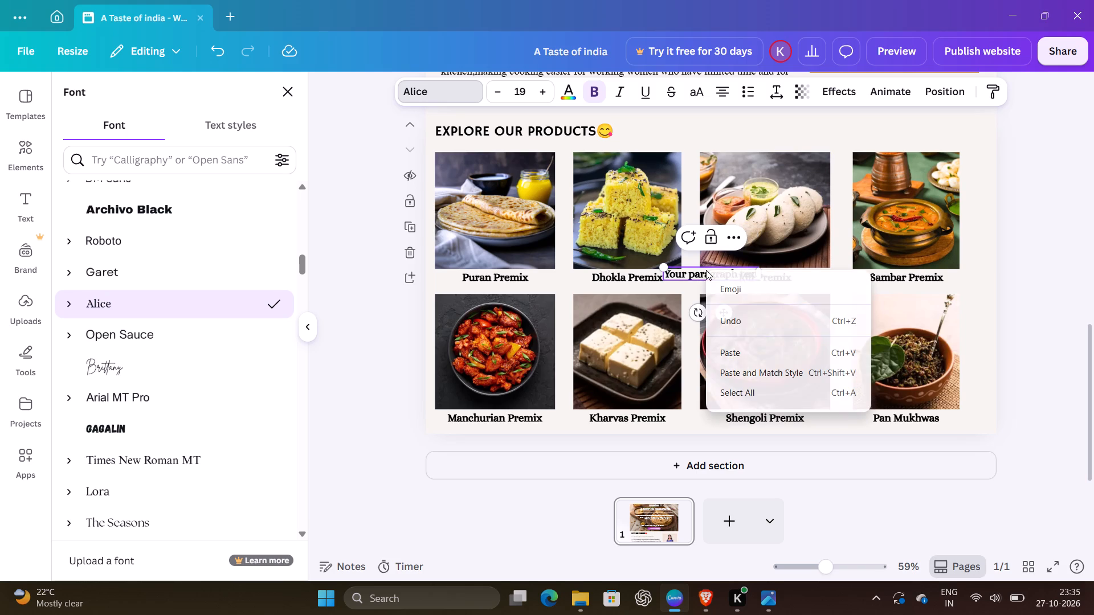
right_click(677, 268)
right_click(677, 268)
right_click(677, 268)
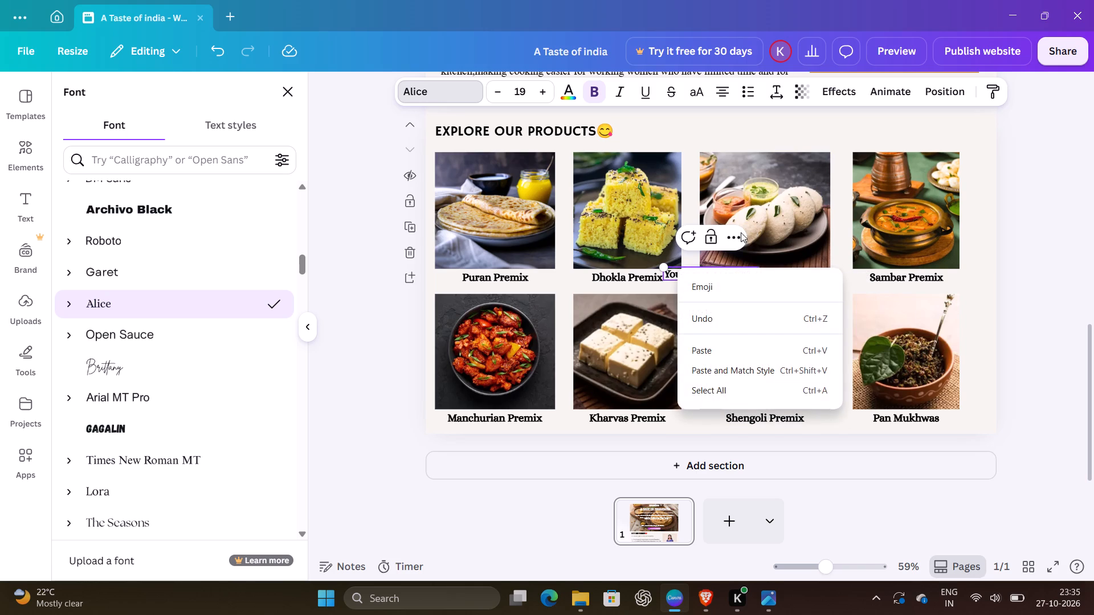
click(741, 232)
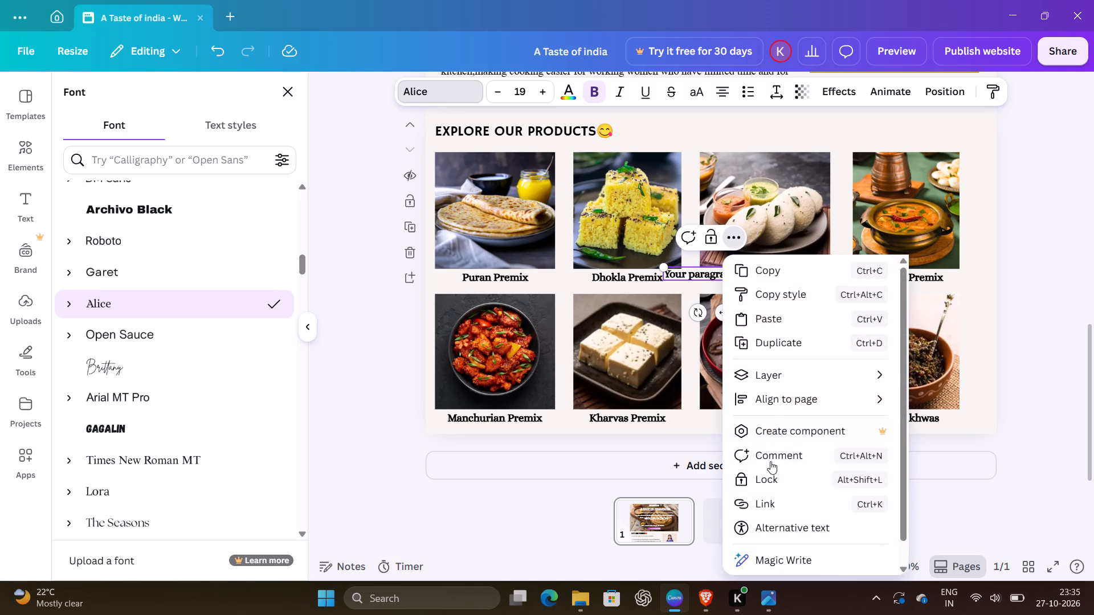
click(504, 542)
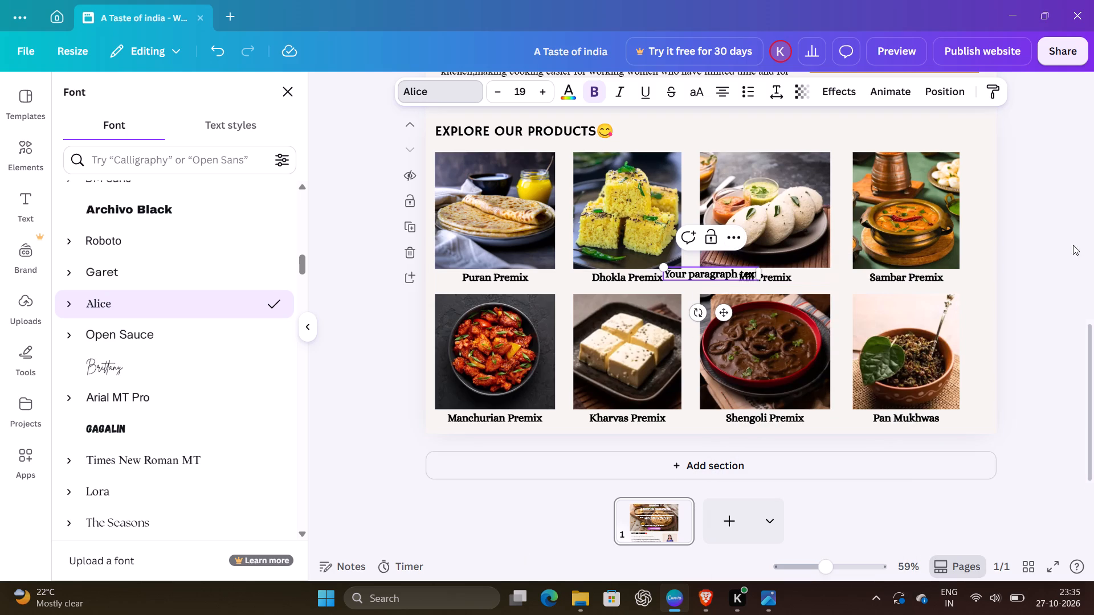
double_click(1038, 235)
click(569, 274)
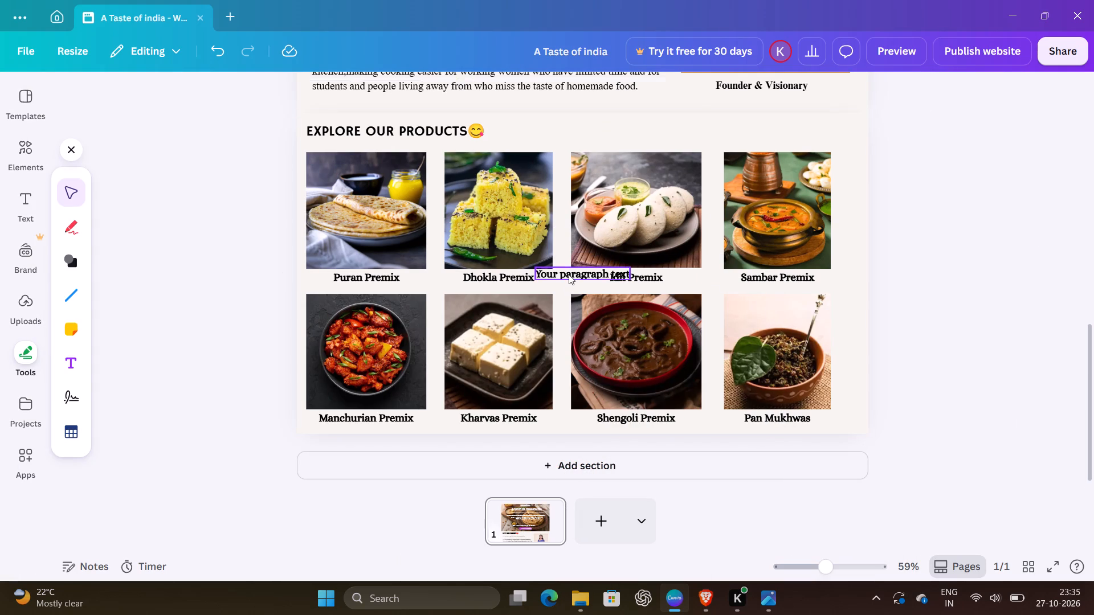
click(609, 227)
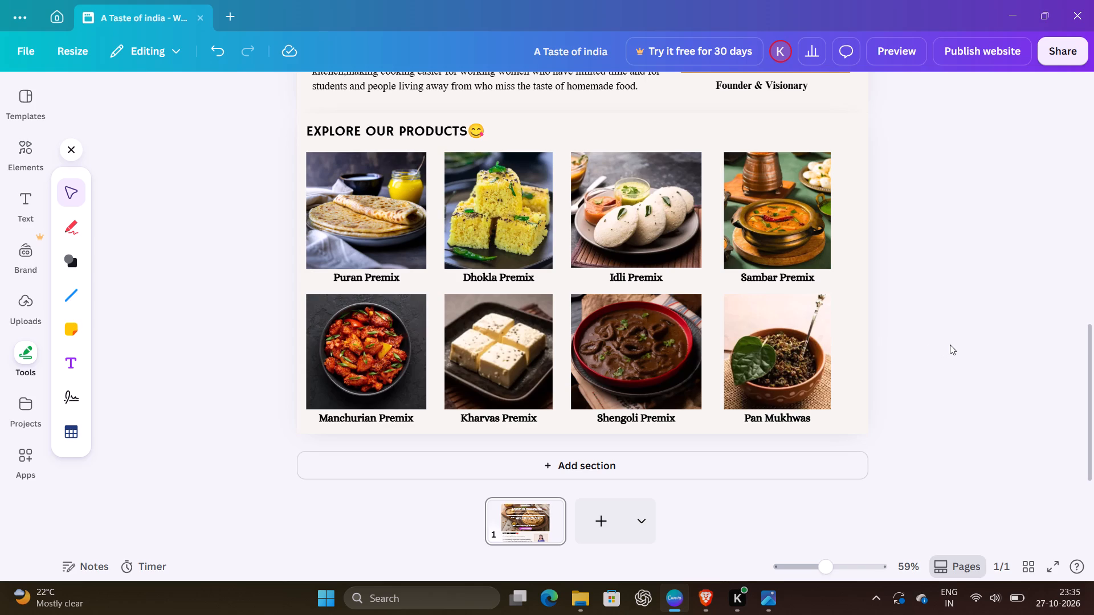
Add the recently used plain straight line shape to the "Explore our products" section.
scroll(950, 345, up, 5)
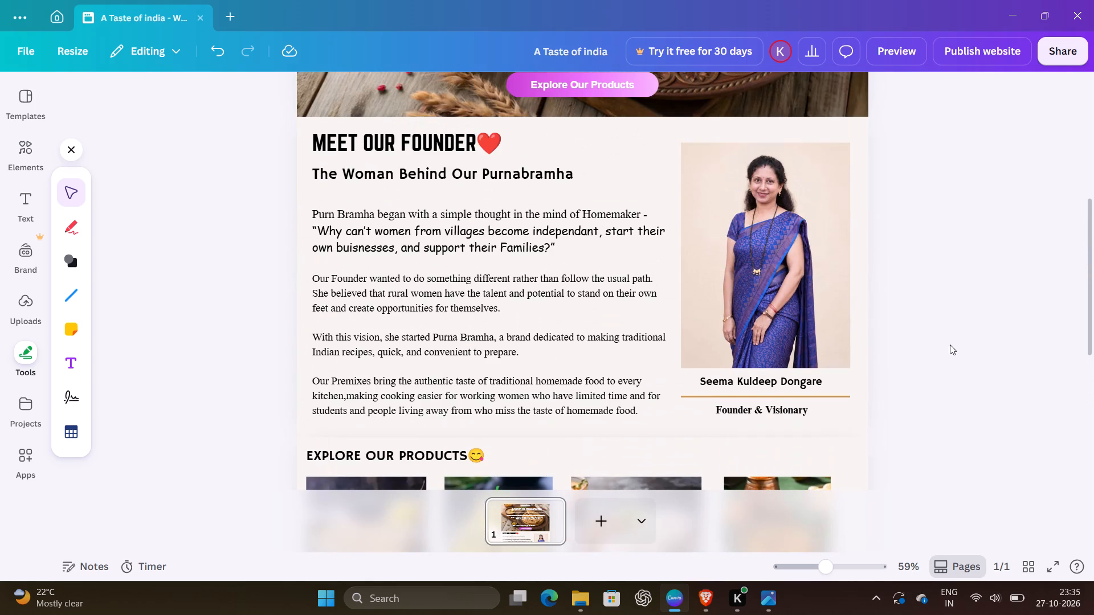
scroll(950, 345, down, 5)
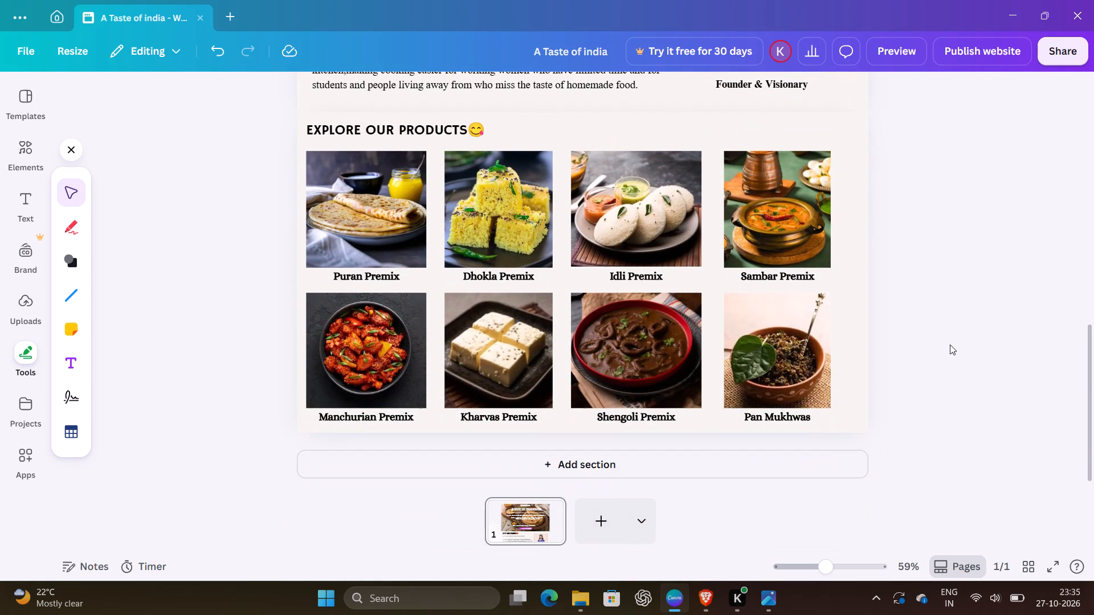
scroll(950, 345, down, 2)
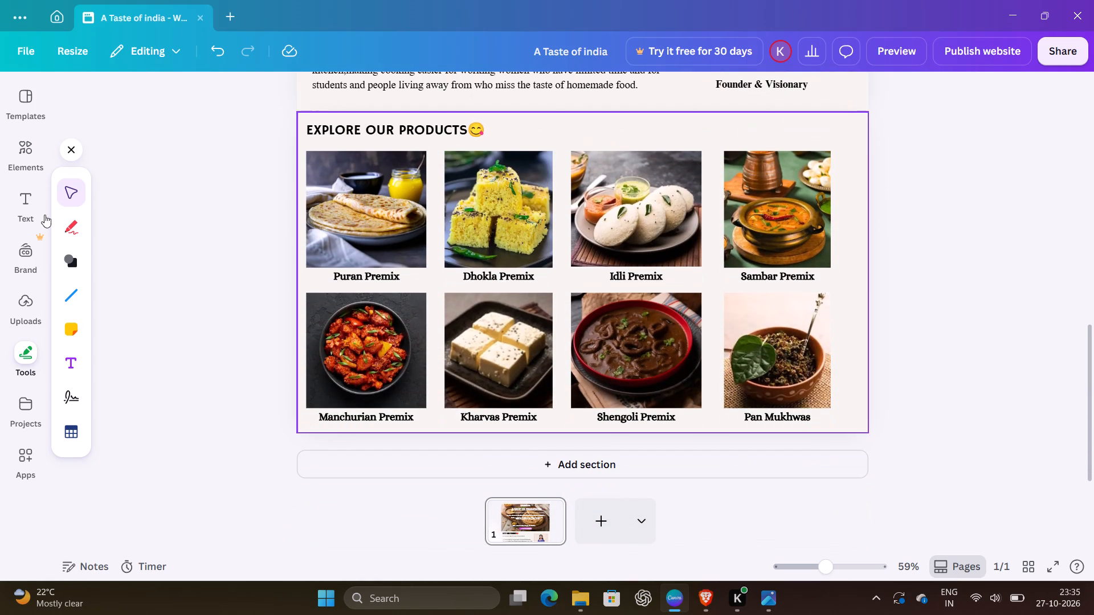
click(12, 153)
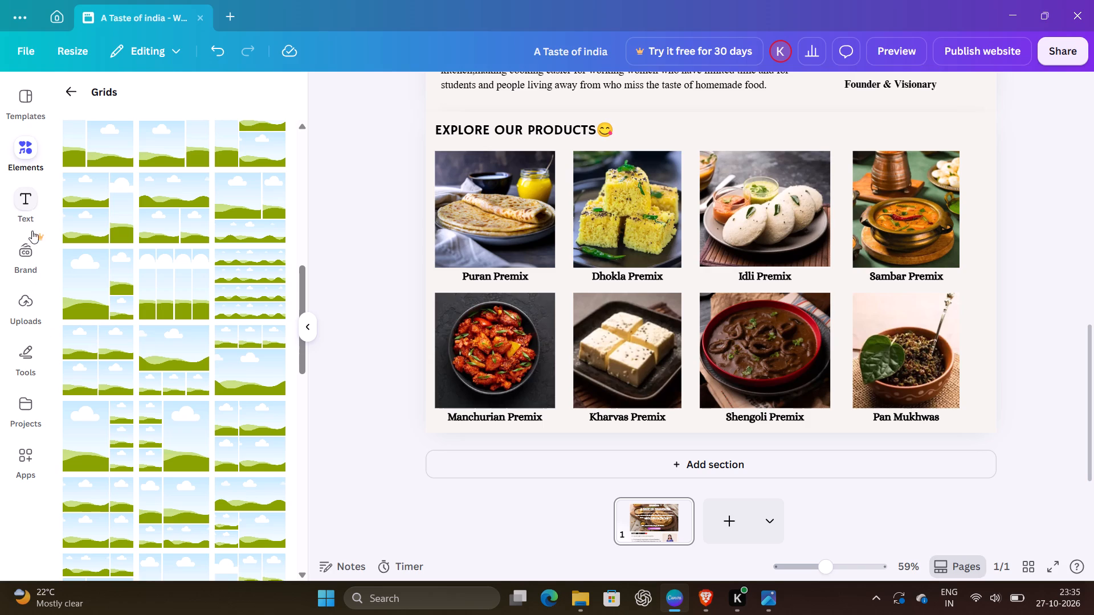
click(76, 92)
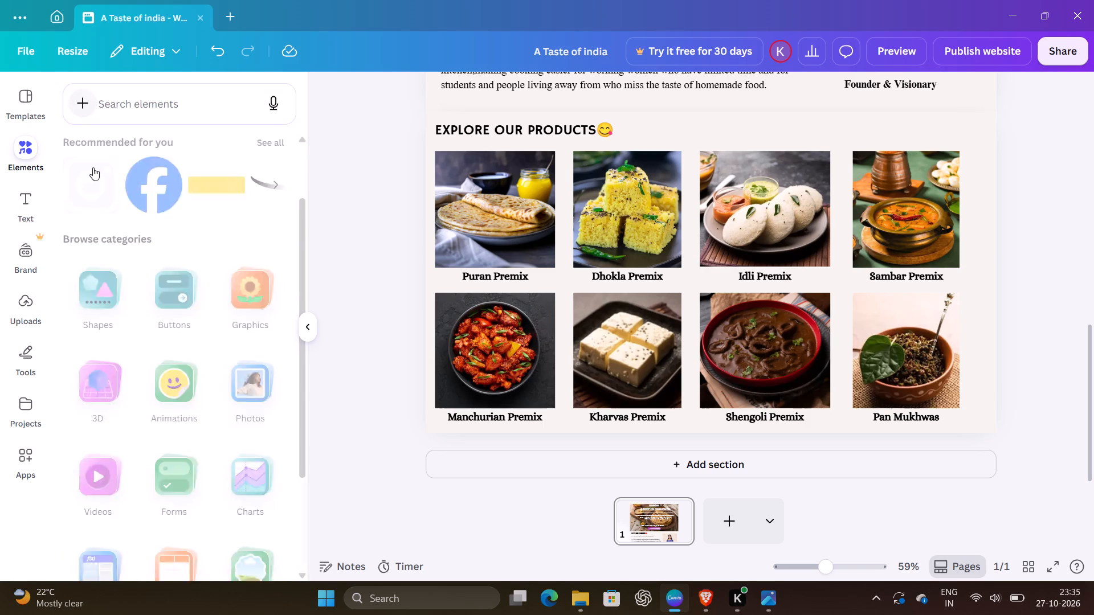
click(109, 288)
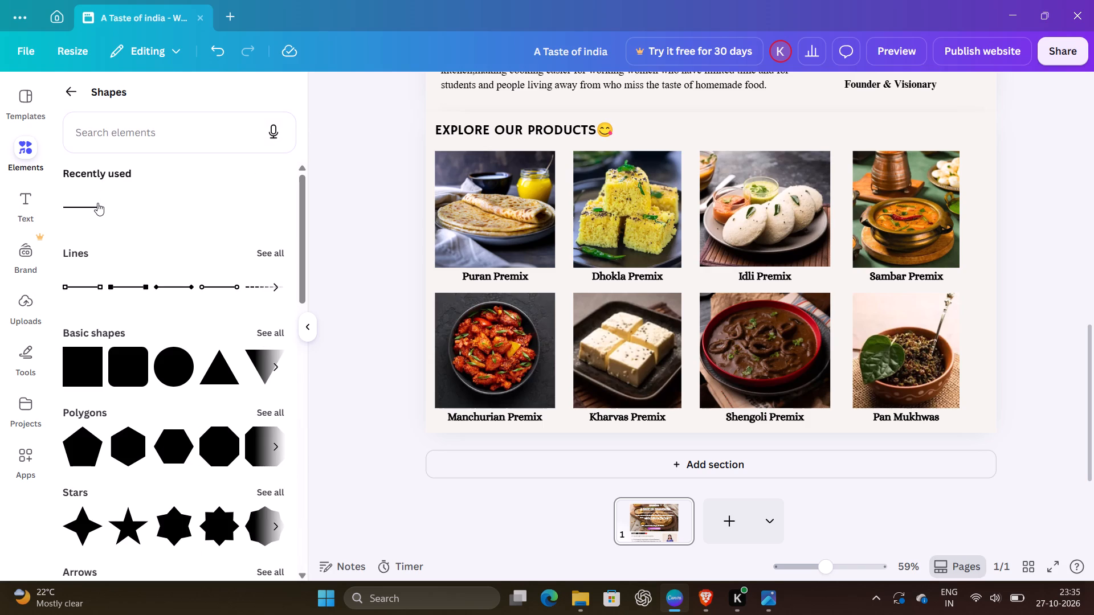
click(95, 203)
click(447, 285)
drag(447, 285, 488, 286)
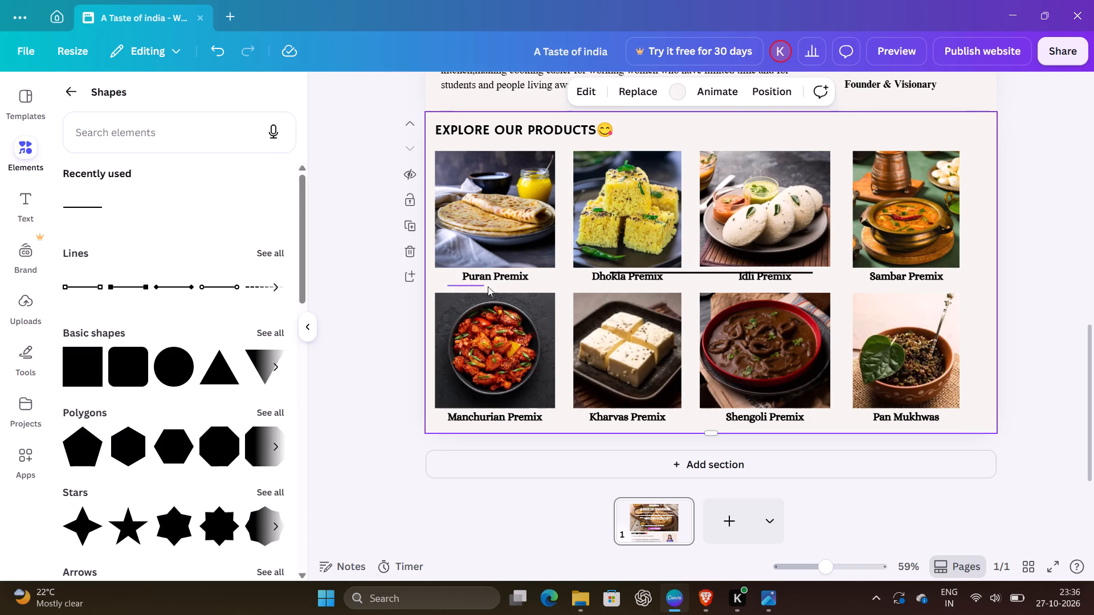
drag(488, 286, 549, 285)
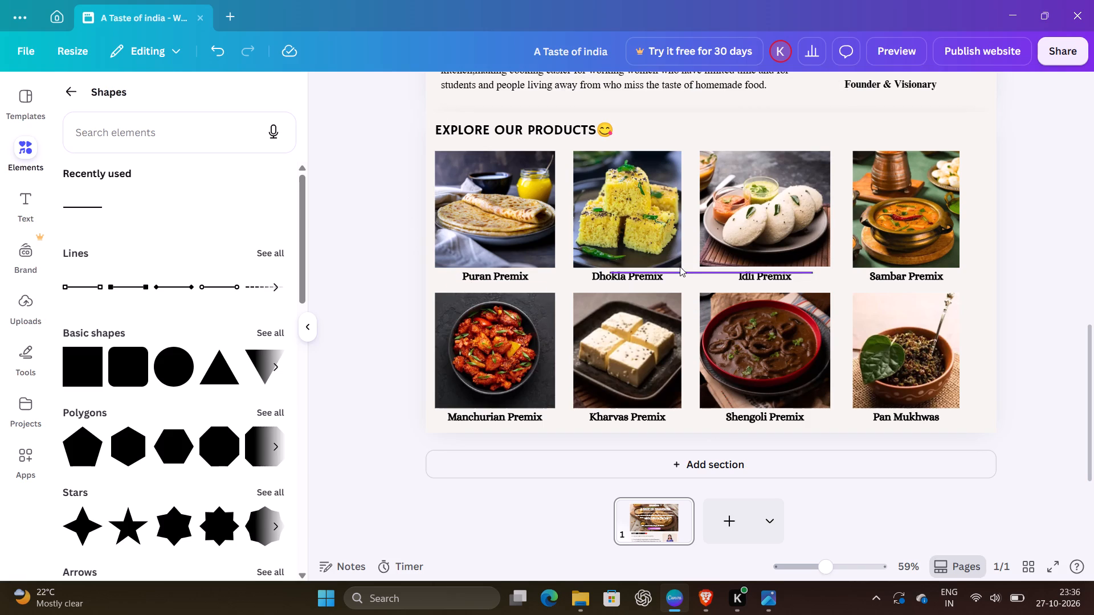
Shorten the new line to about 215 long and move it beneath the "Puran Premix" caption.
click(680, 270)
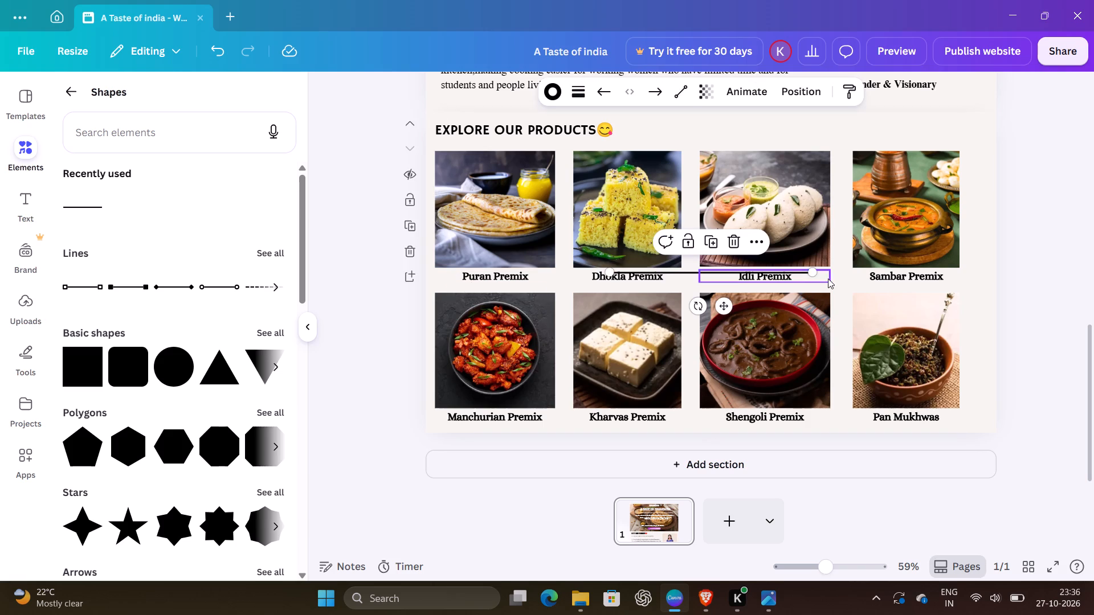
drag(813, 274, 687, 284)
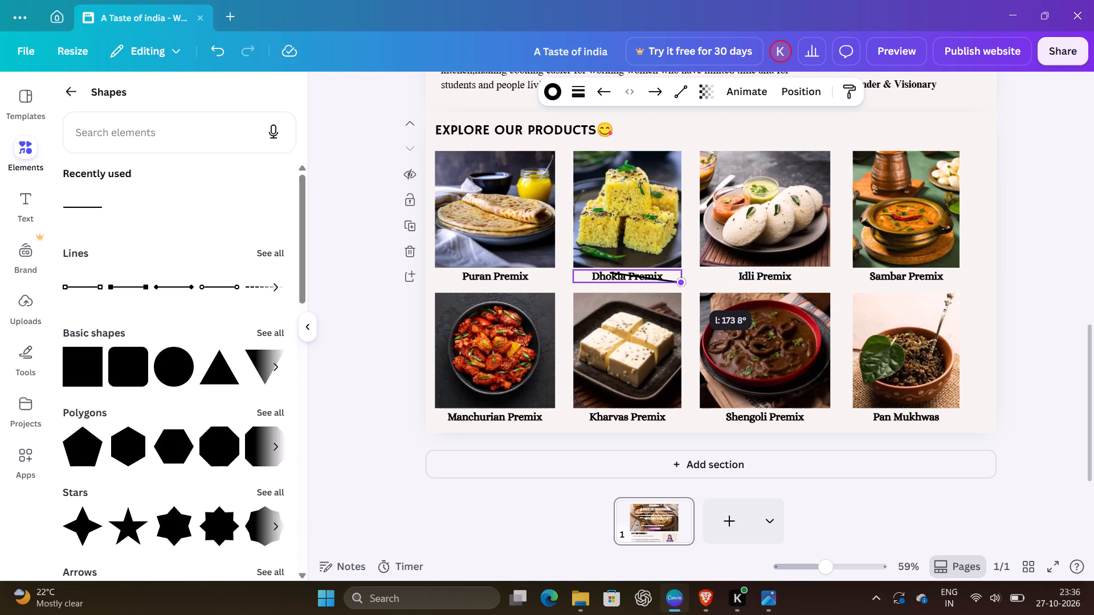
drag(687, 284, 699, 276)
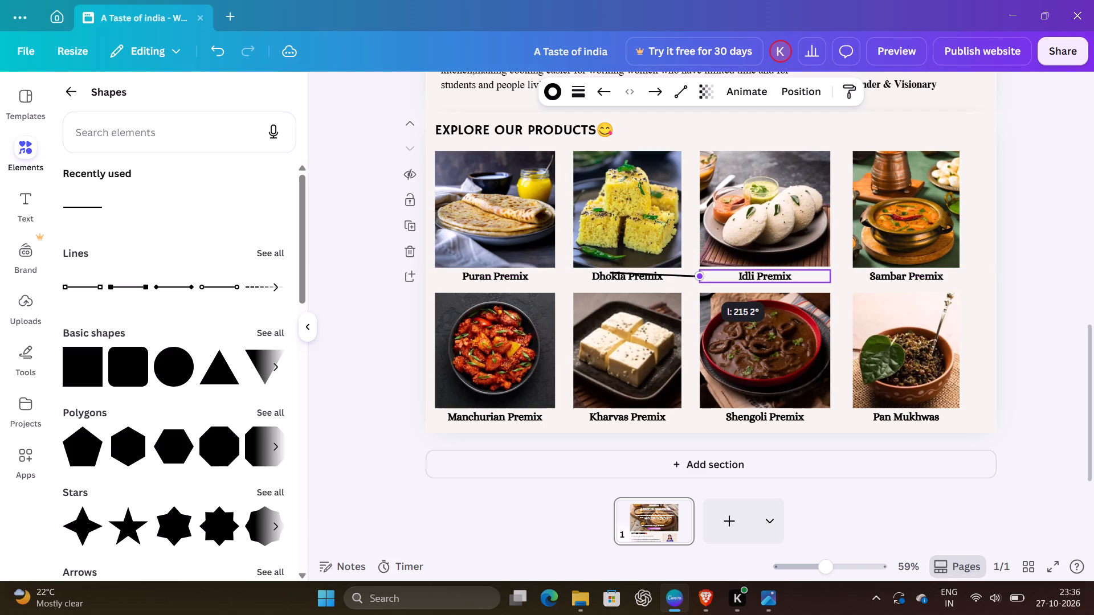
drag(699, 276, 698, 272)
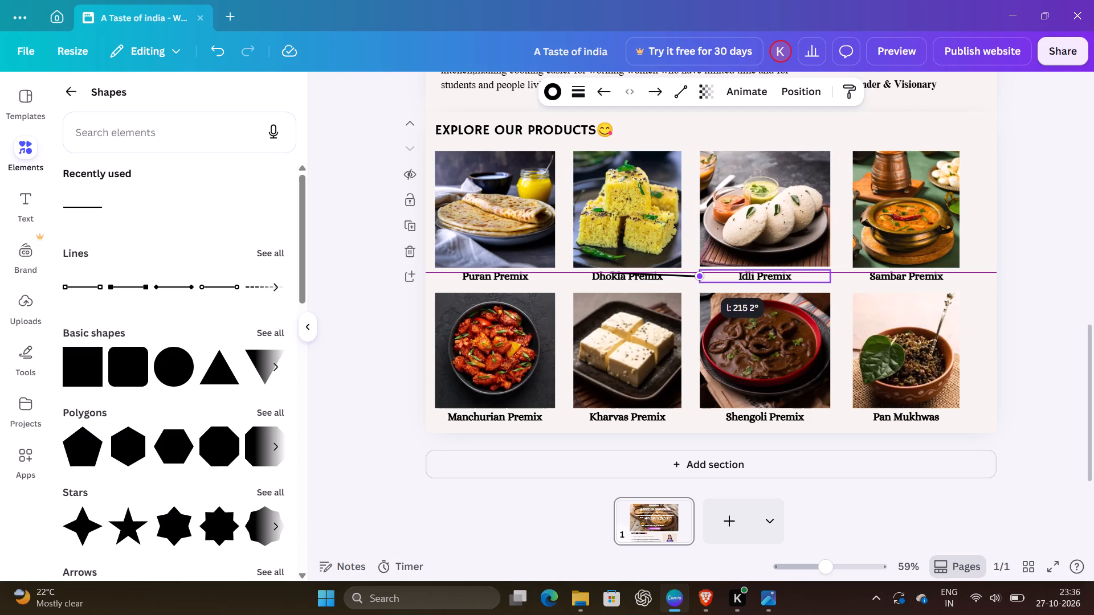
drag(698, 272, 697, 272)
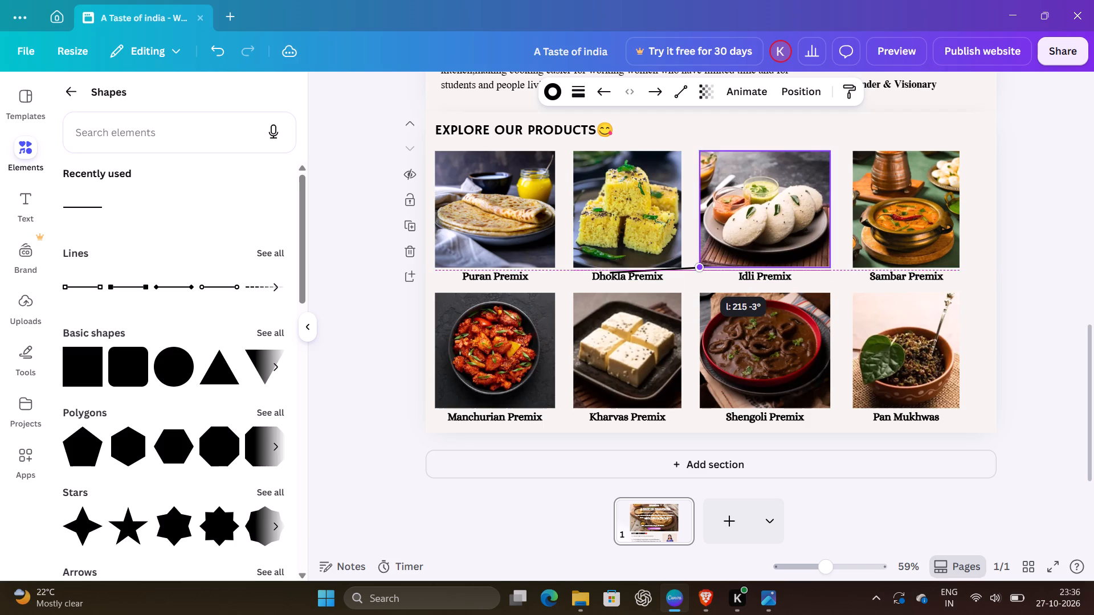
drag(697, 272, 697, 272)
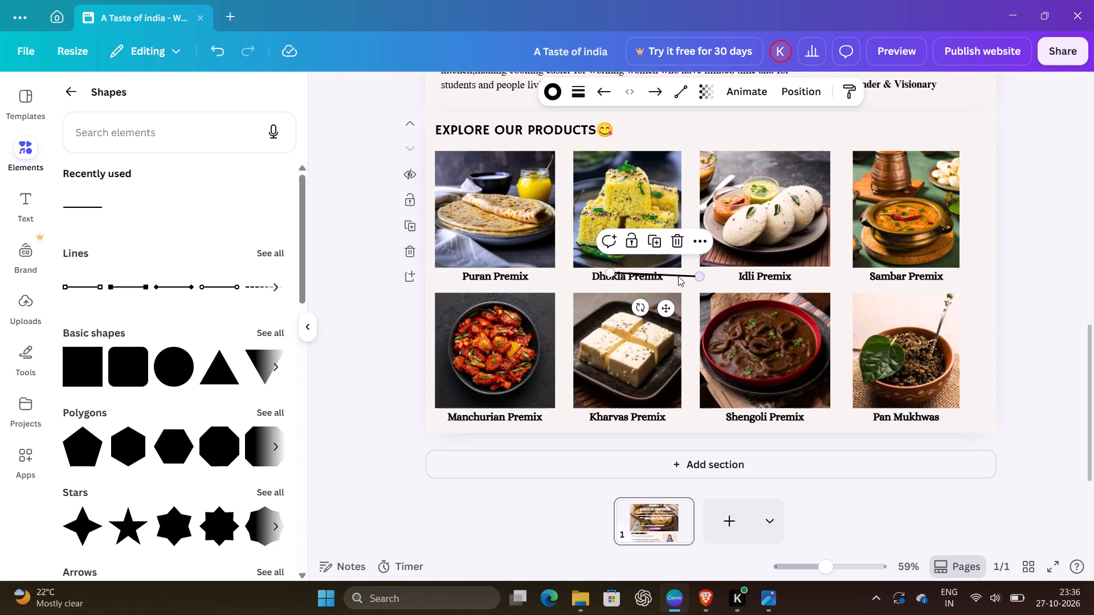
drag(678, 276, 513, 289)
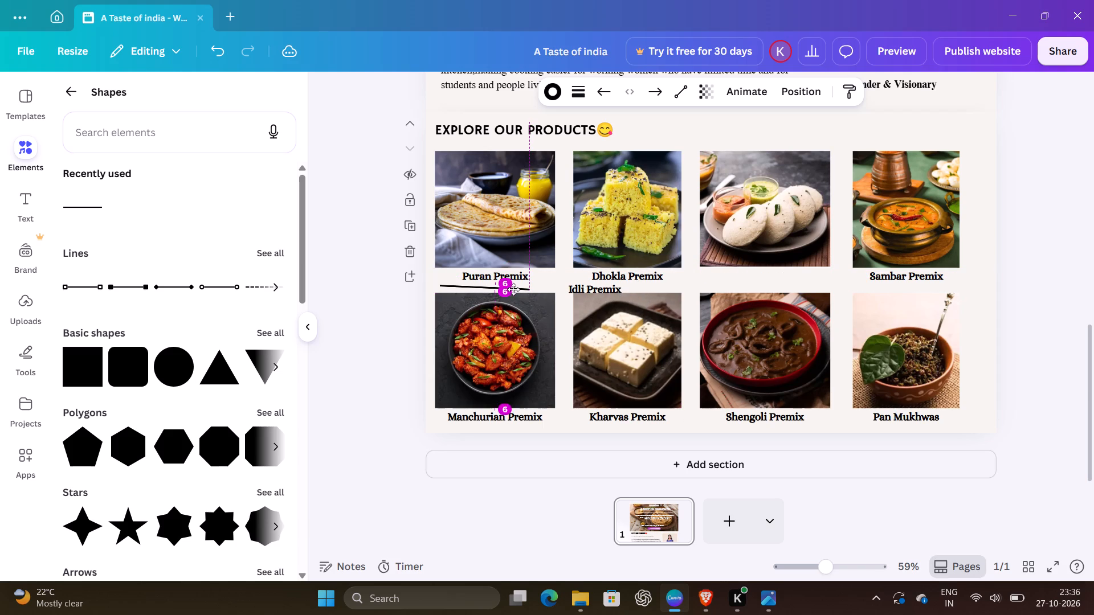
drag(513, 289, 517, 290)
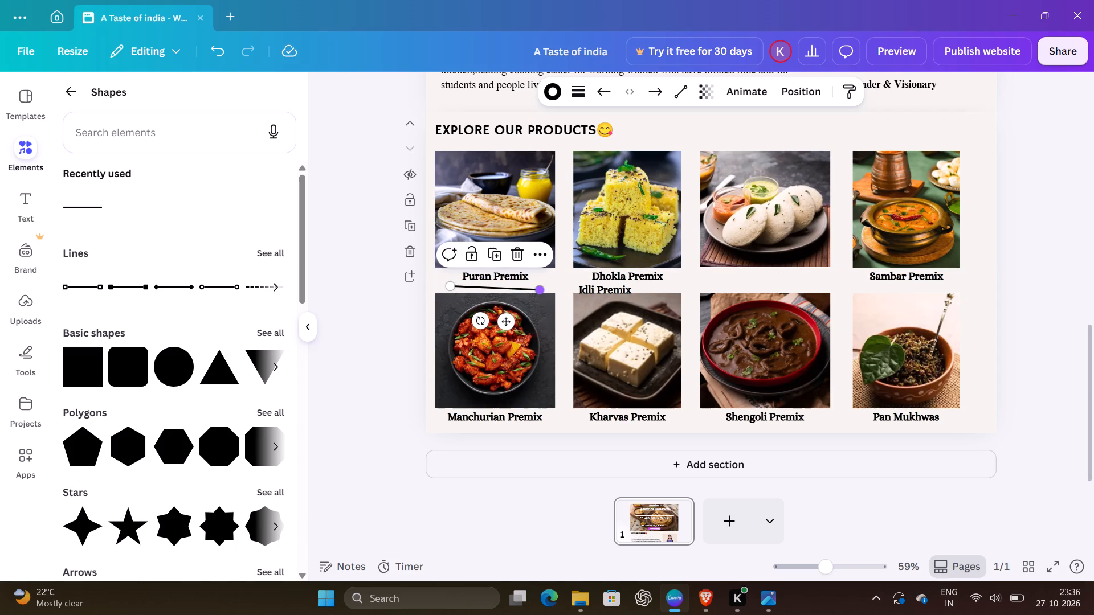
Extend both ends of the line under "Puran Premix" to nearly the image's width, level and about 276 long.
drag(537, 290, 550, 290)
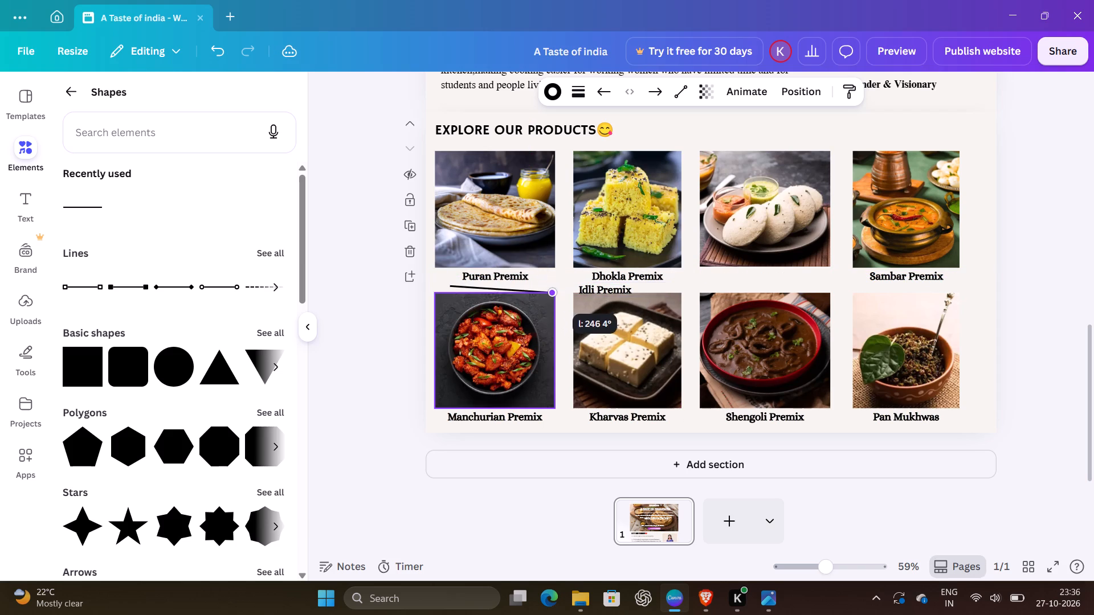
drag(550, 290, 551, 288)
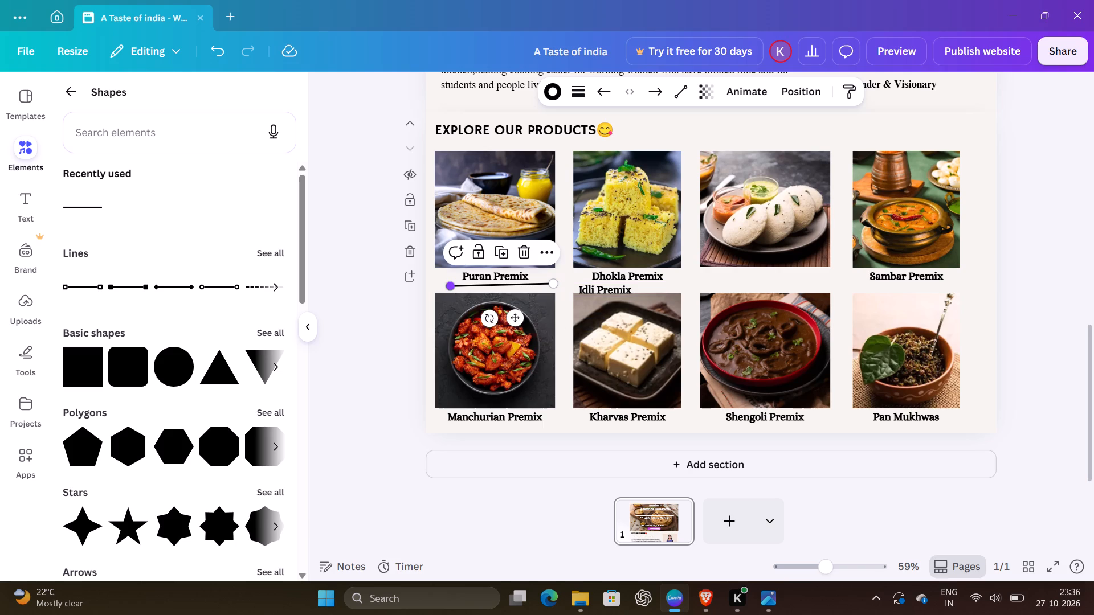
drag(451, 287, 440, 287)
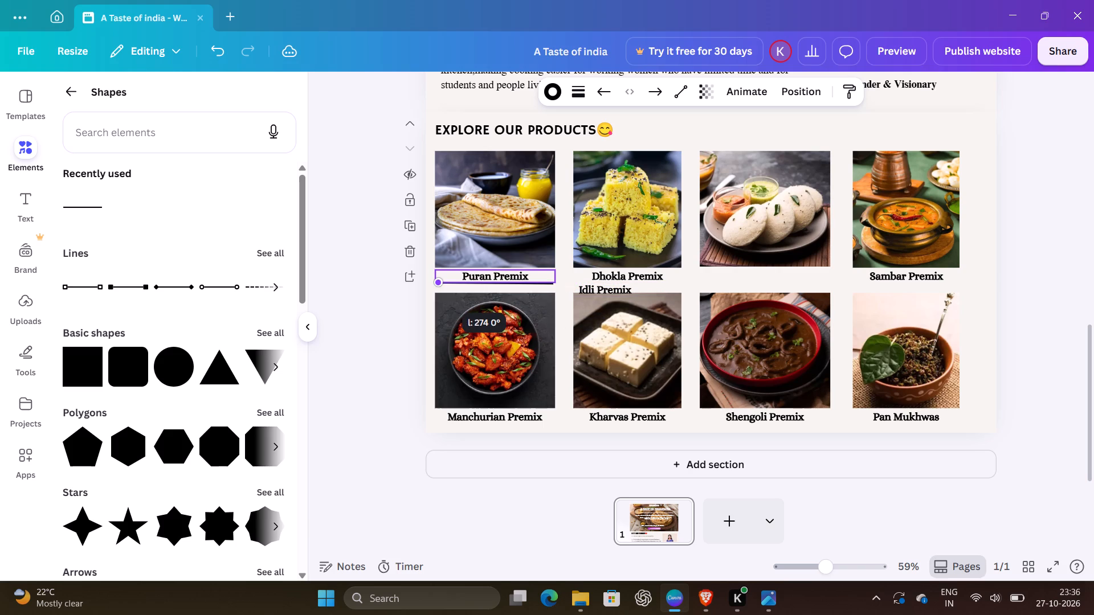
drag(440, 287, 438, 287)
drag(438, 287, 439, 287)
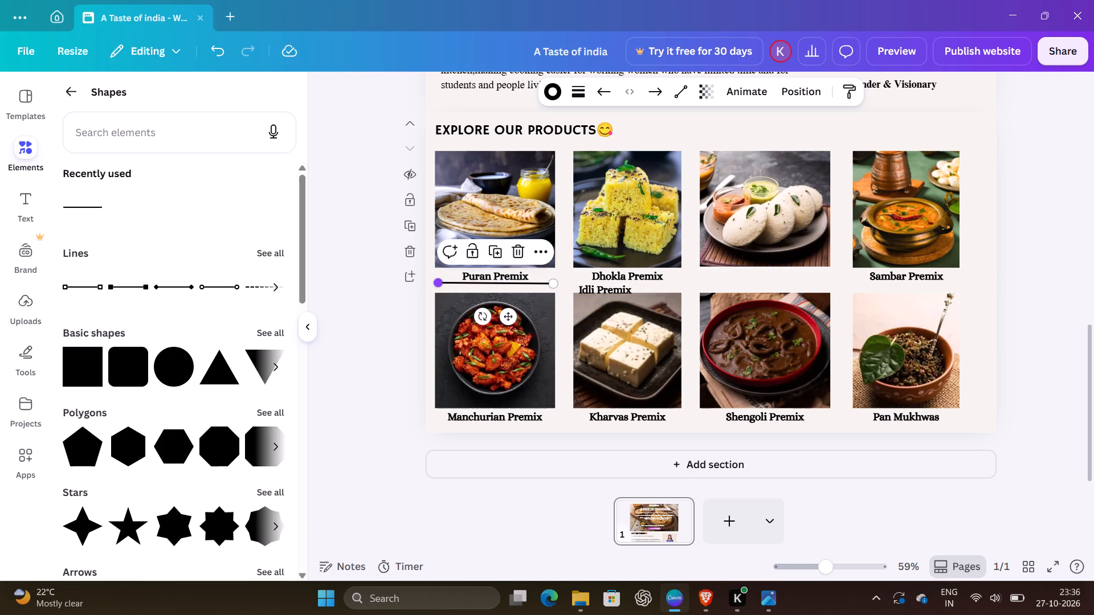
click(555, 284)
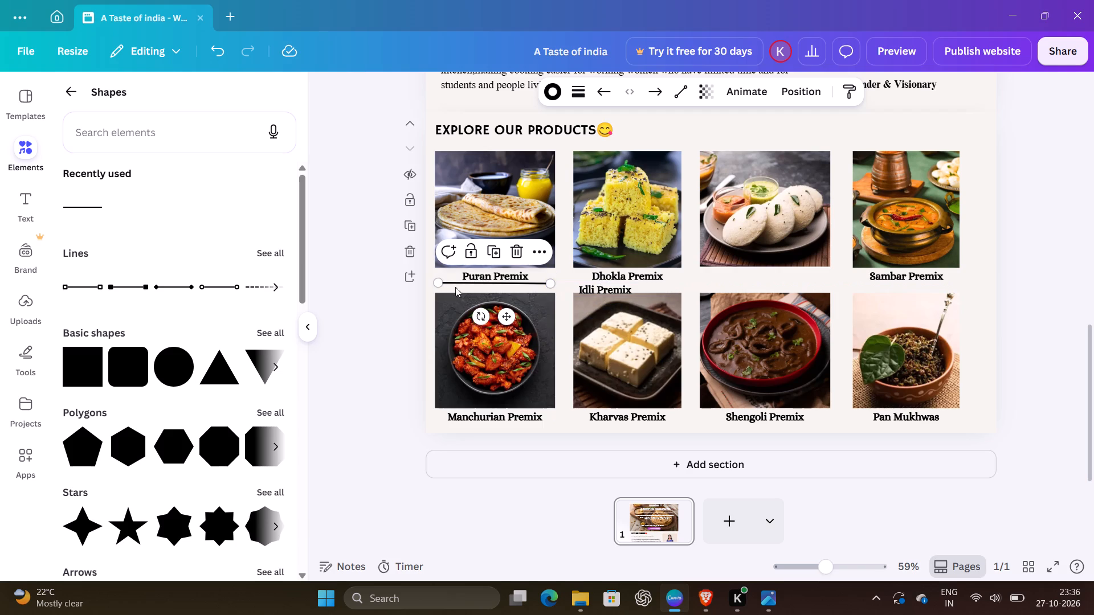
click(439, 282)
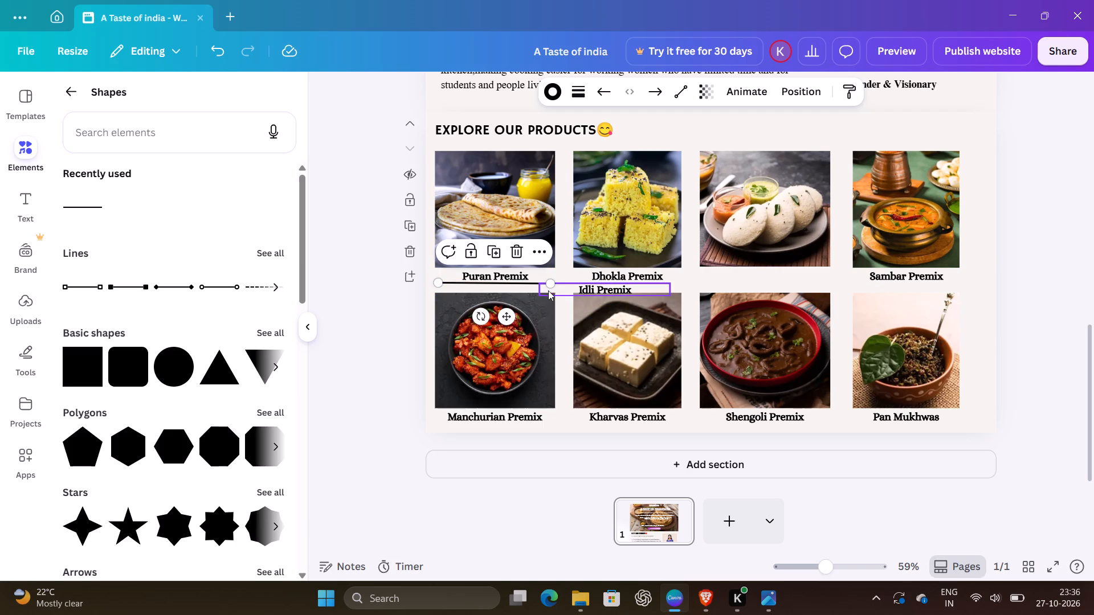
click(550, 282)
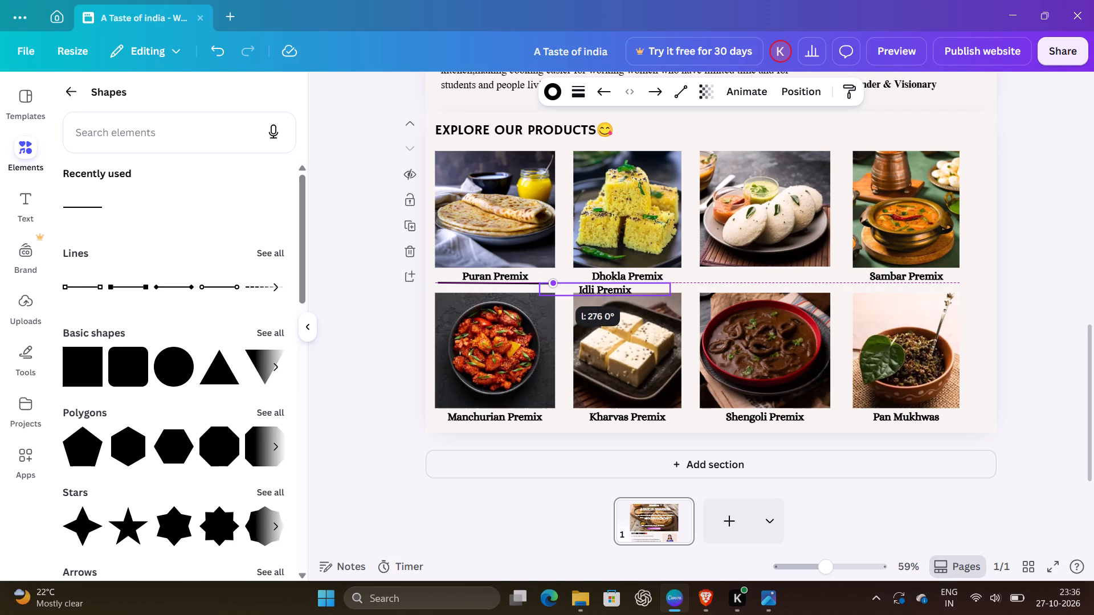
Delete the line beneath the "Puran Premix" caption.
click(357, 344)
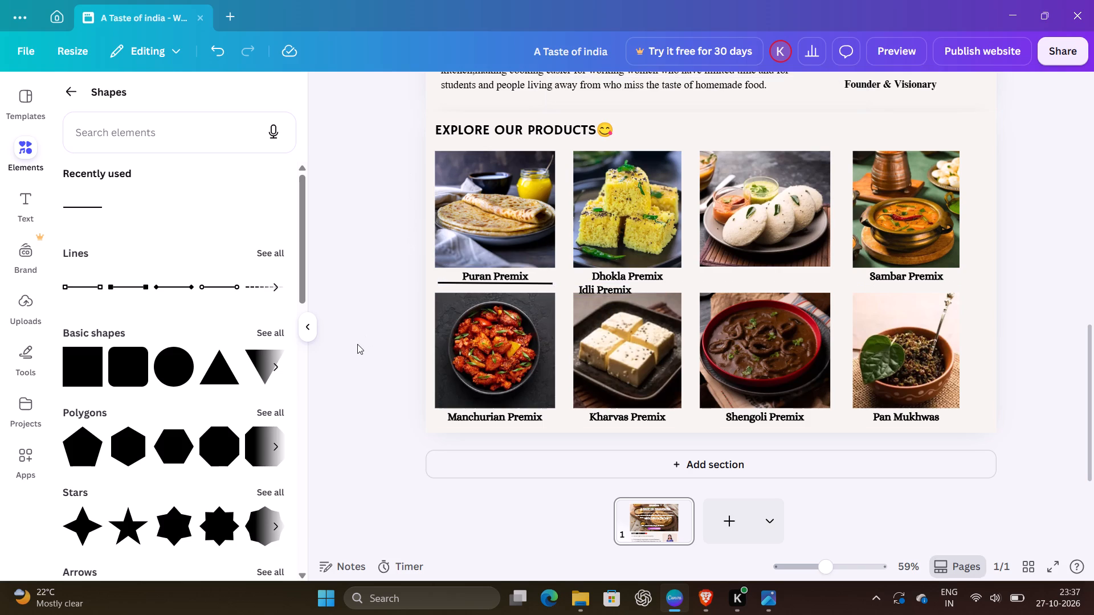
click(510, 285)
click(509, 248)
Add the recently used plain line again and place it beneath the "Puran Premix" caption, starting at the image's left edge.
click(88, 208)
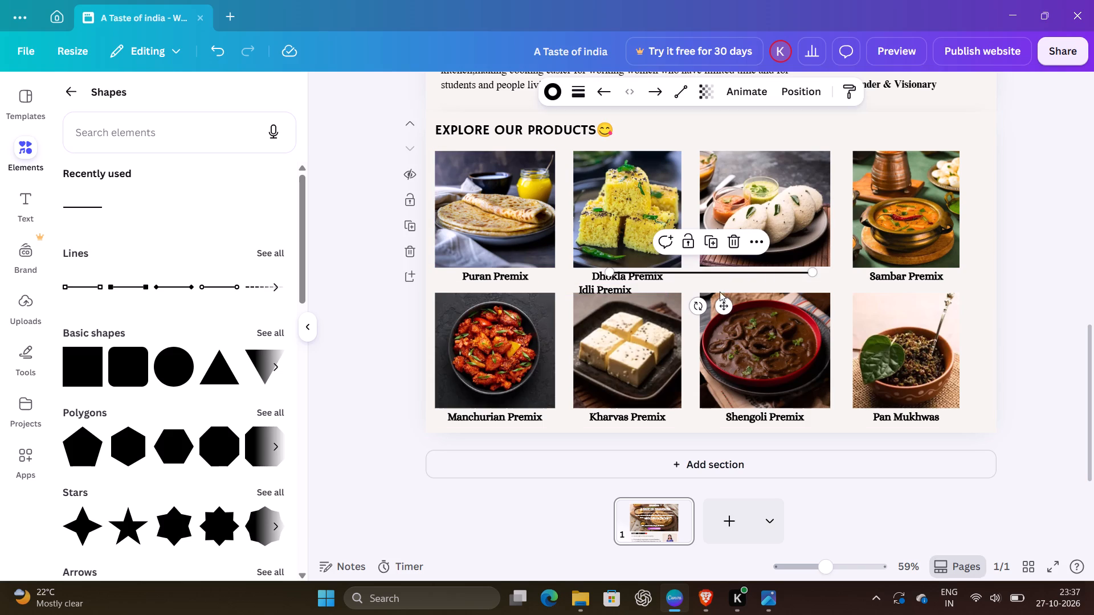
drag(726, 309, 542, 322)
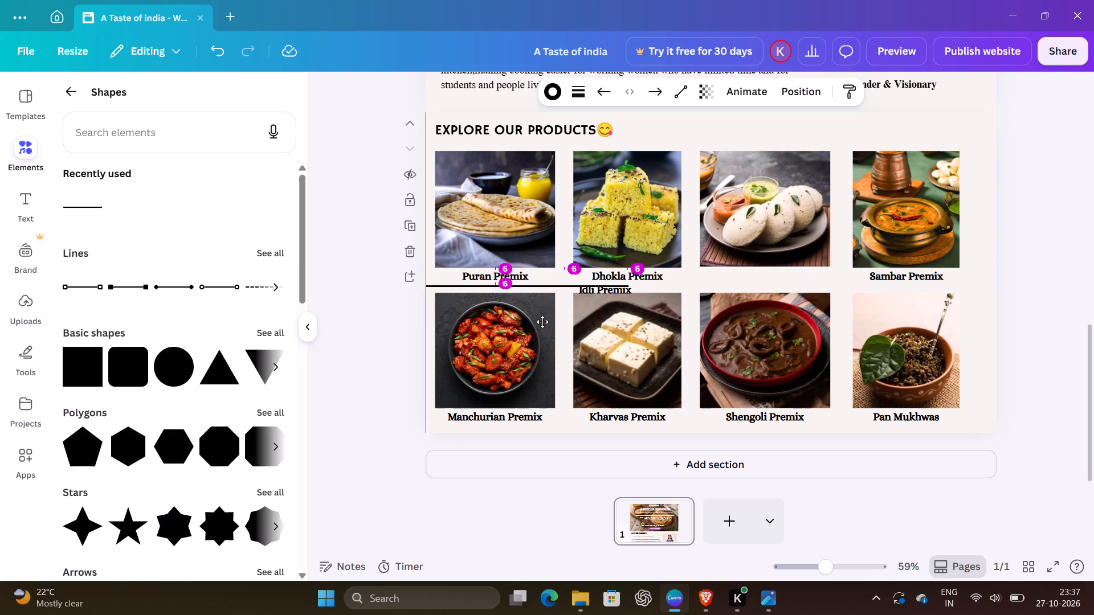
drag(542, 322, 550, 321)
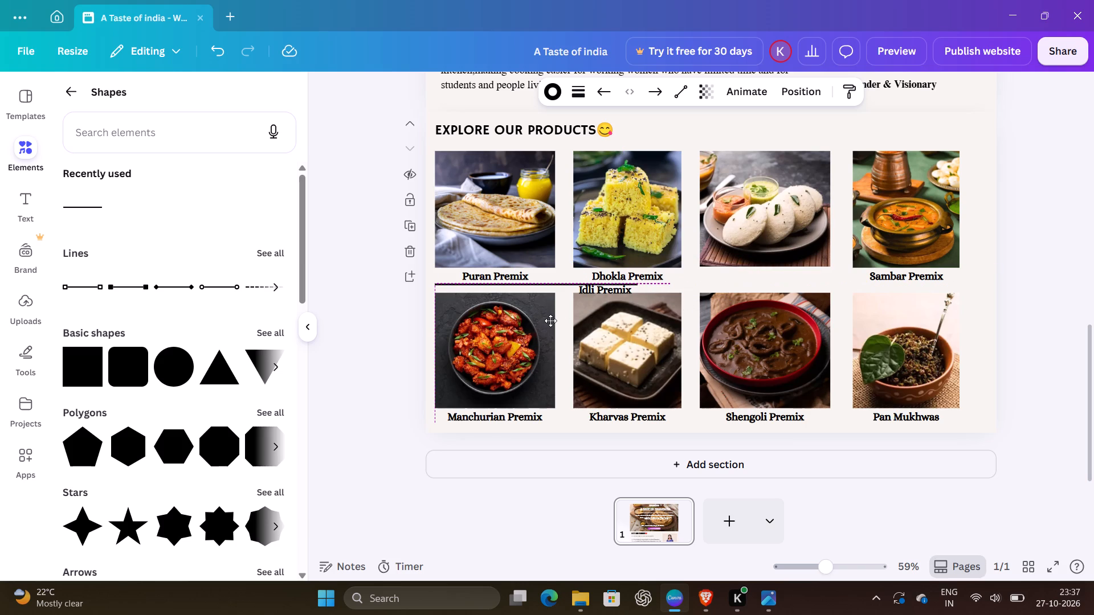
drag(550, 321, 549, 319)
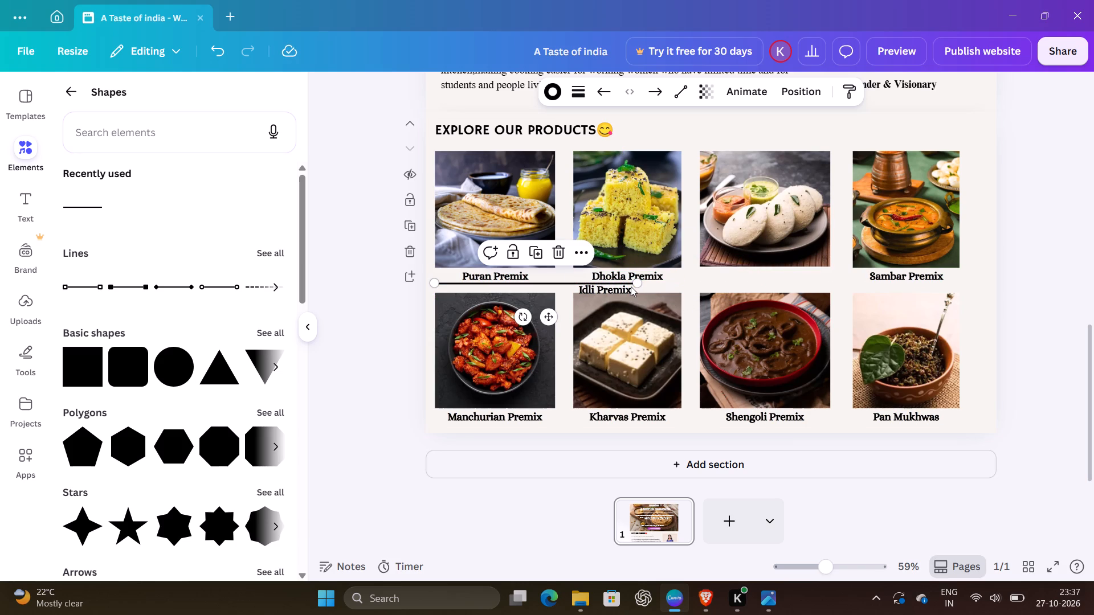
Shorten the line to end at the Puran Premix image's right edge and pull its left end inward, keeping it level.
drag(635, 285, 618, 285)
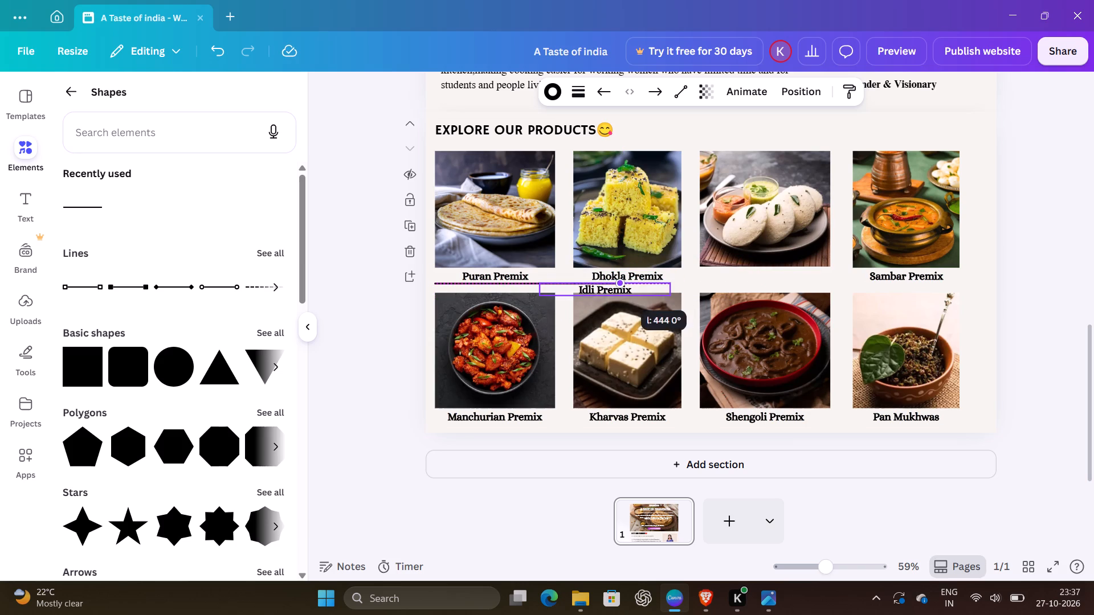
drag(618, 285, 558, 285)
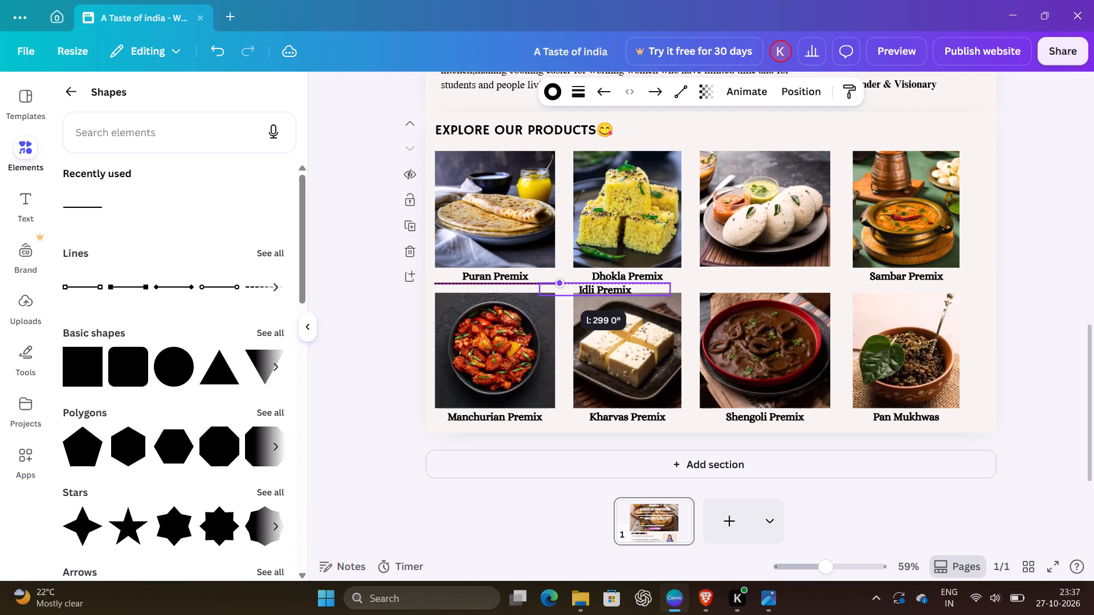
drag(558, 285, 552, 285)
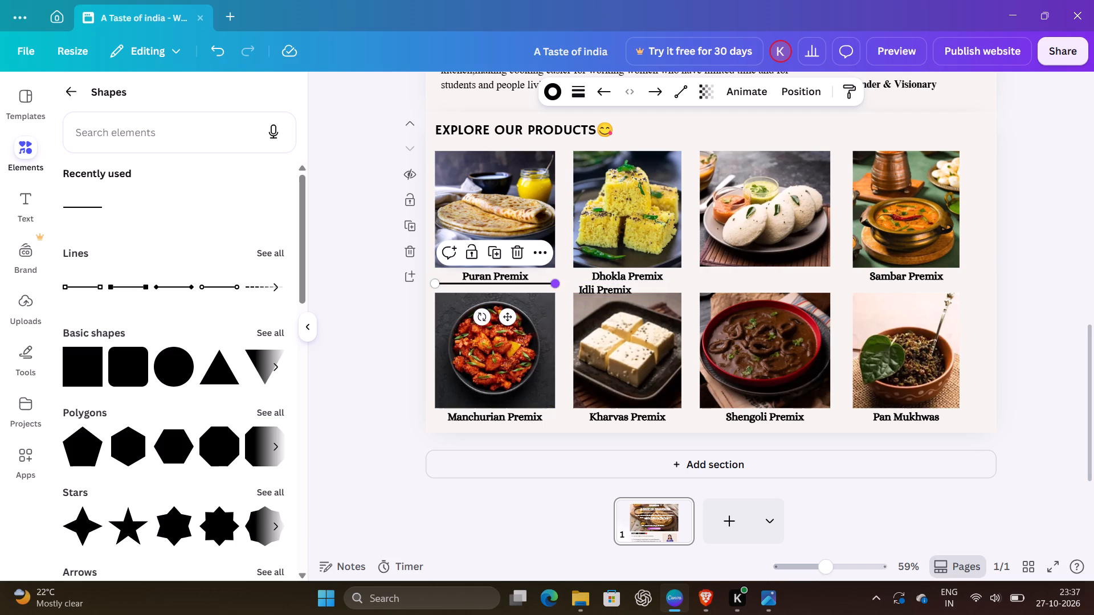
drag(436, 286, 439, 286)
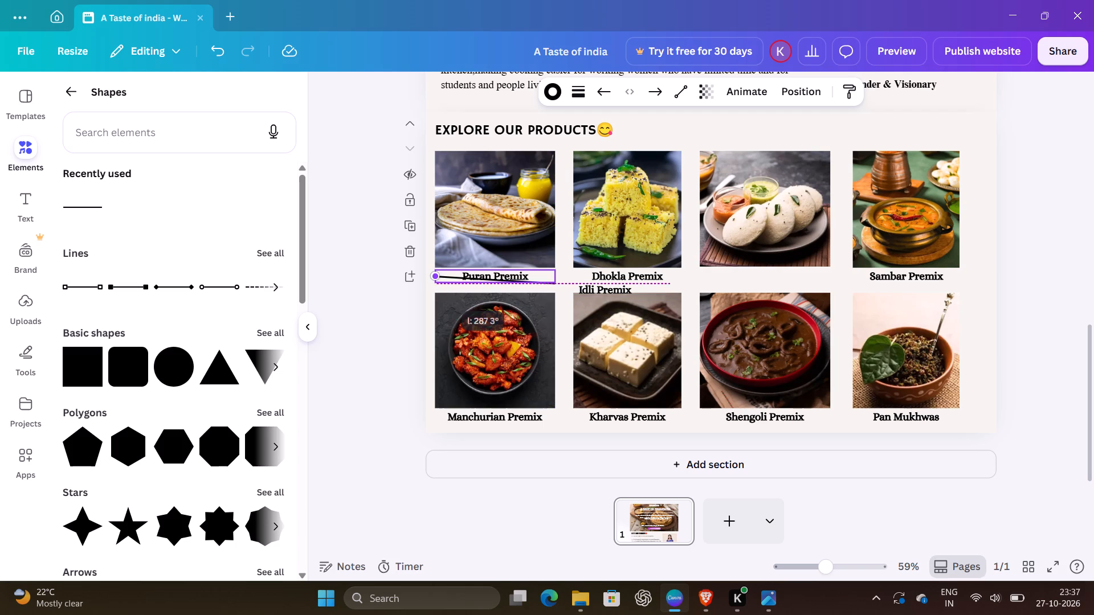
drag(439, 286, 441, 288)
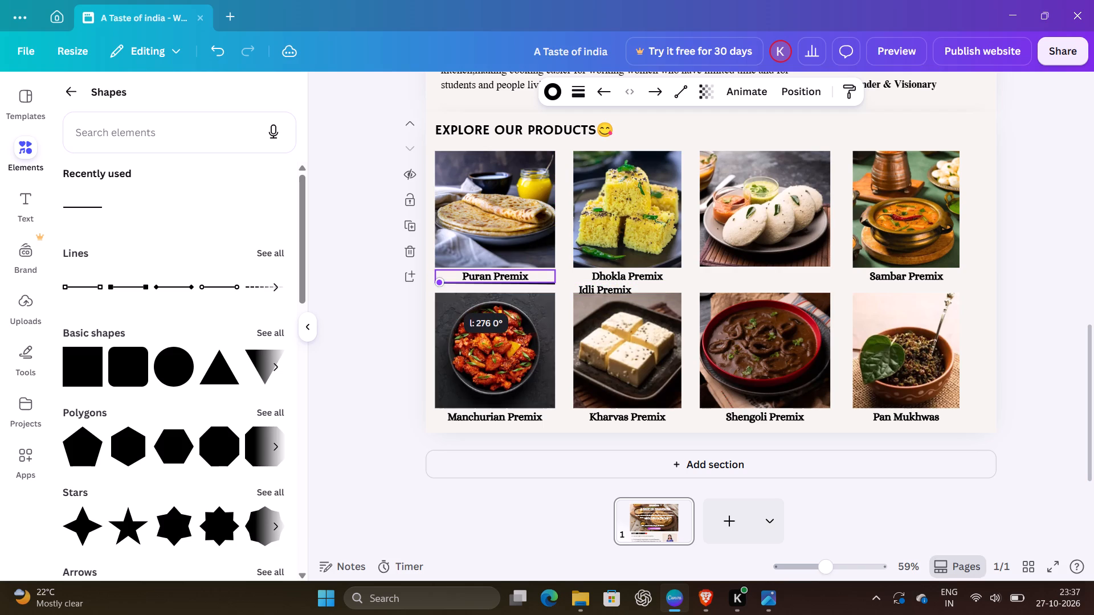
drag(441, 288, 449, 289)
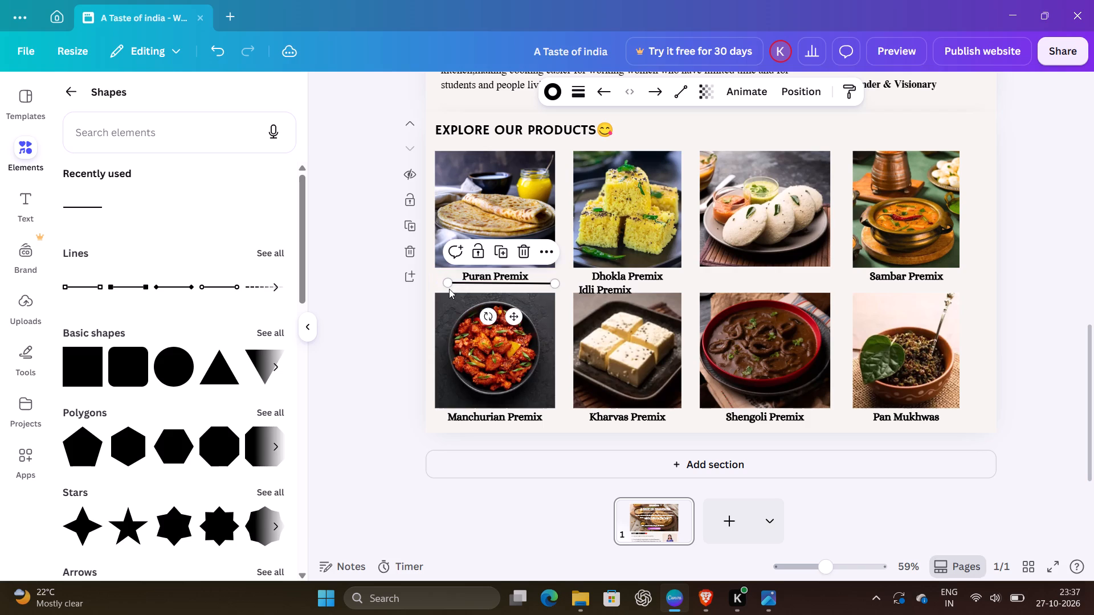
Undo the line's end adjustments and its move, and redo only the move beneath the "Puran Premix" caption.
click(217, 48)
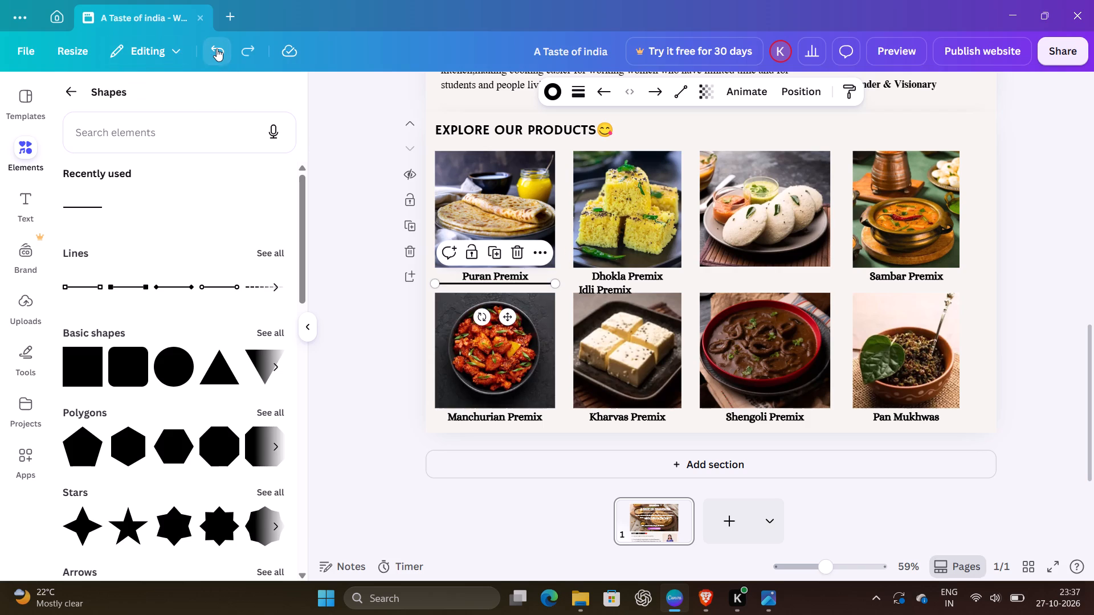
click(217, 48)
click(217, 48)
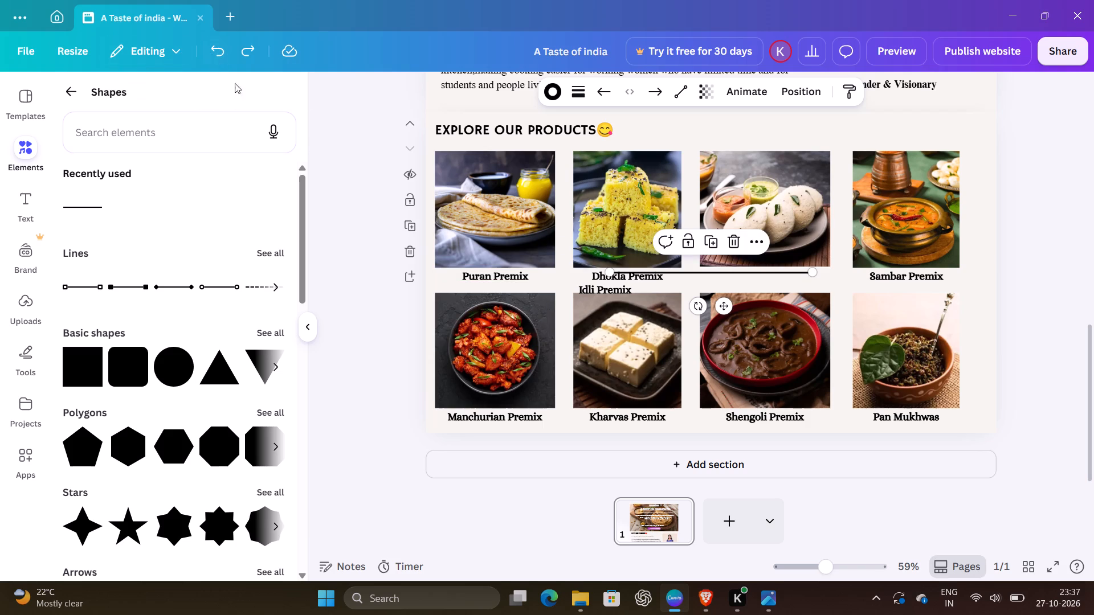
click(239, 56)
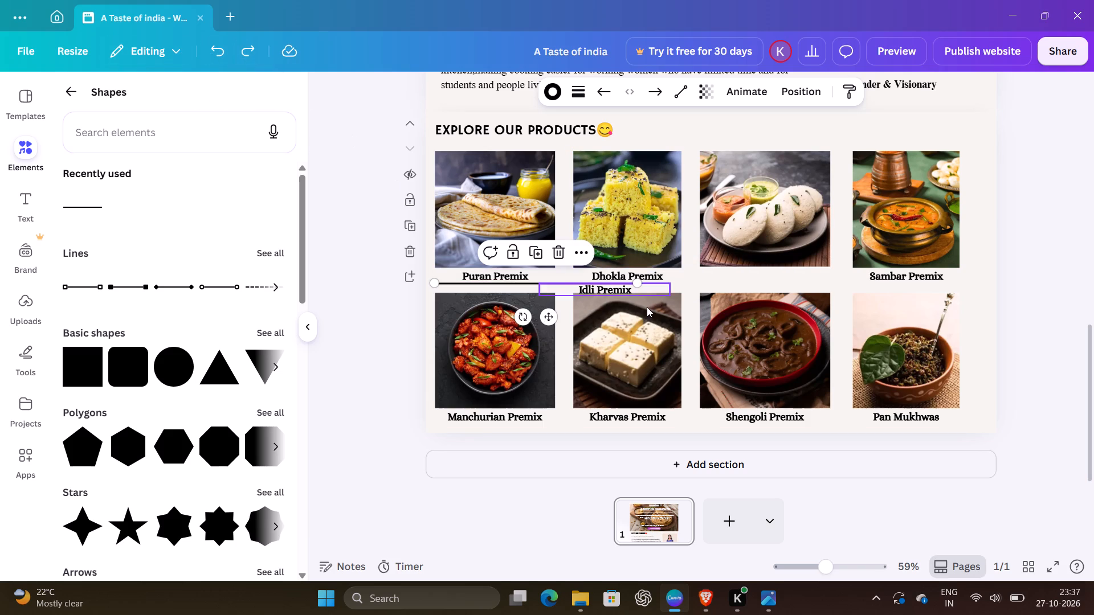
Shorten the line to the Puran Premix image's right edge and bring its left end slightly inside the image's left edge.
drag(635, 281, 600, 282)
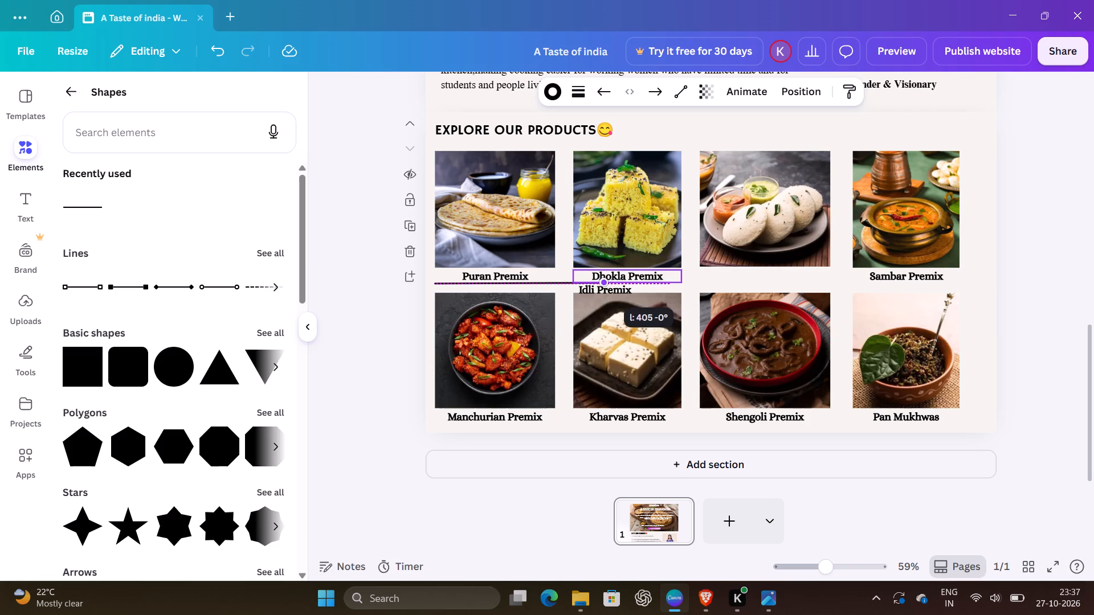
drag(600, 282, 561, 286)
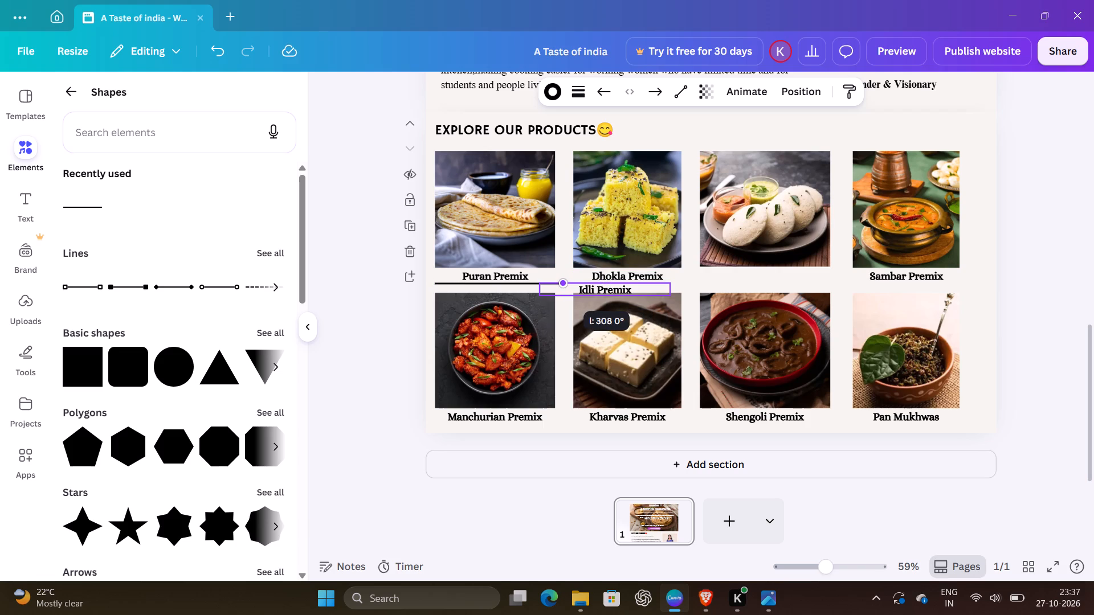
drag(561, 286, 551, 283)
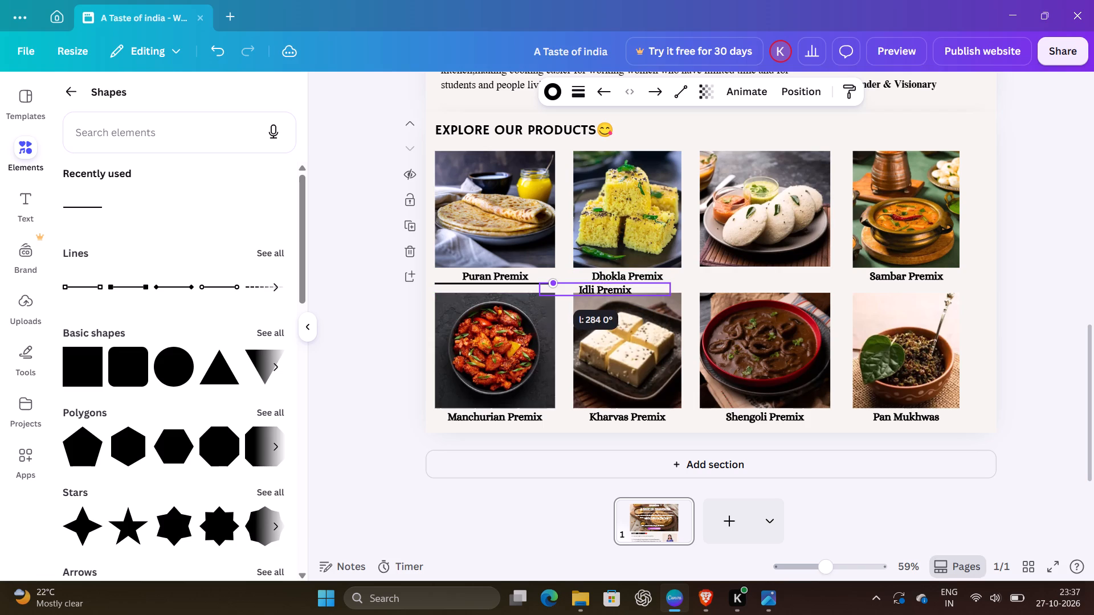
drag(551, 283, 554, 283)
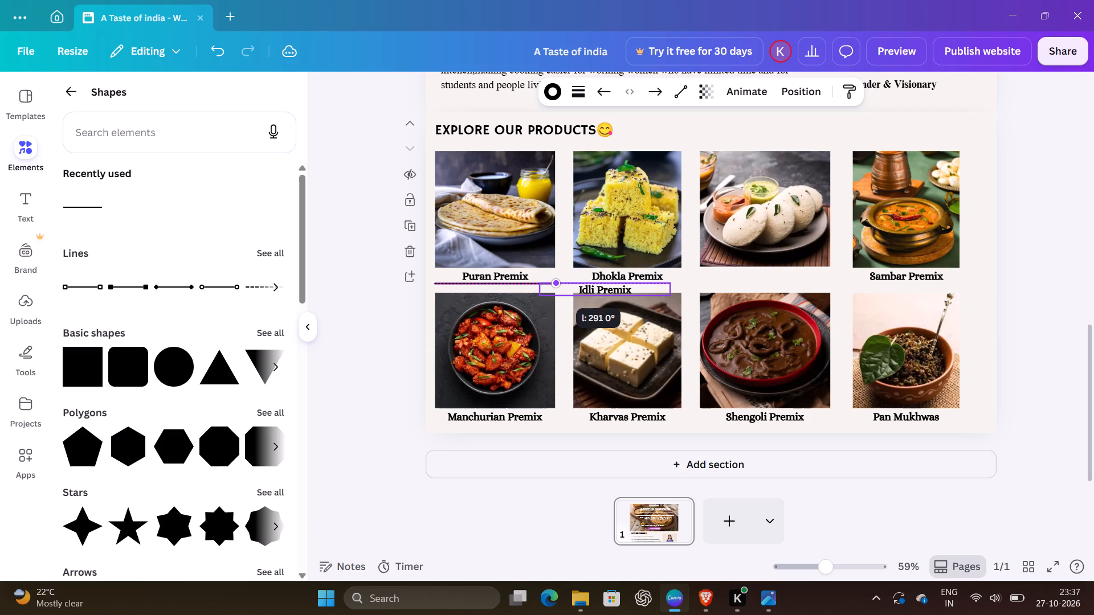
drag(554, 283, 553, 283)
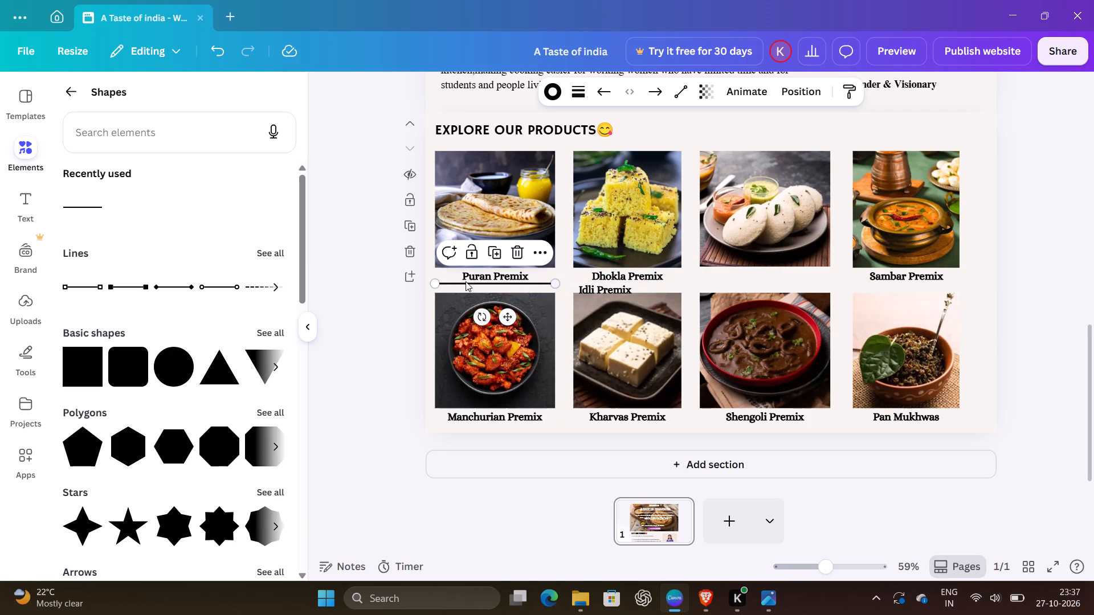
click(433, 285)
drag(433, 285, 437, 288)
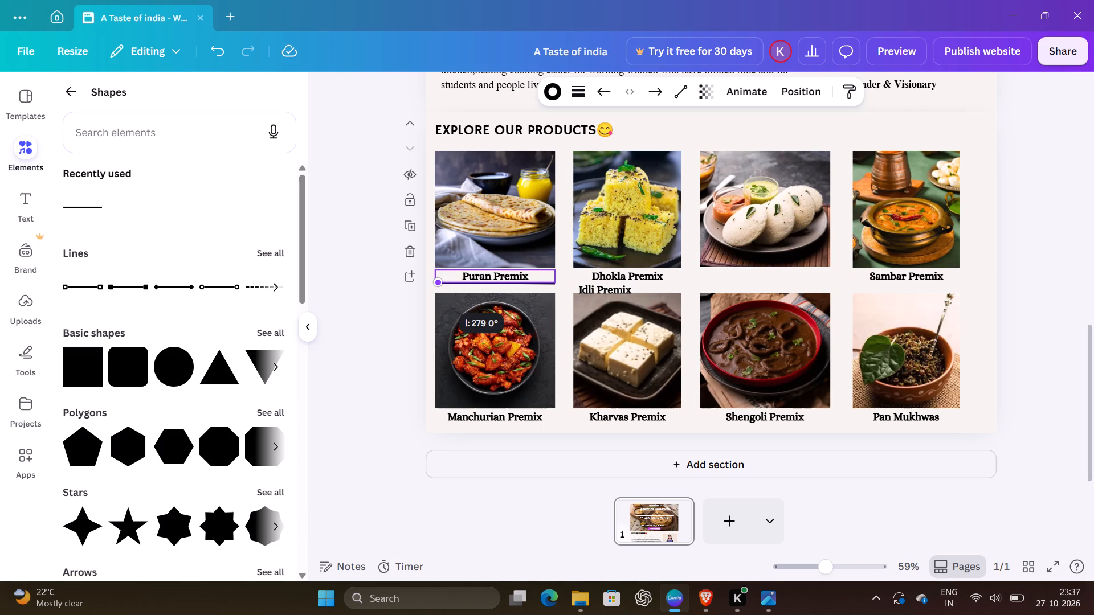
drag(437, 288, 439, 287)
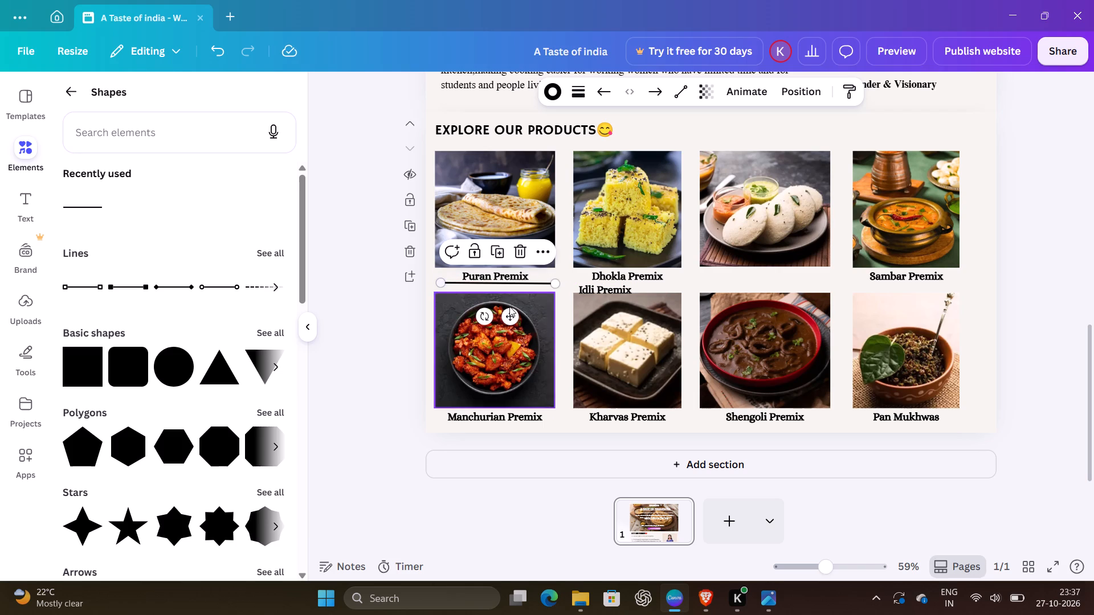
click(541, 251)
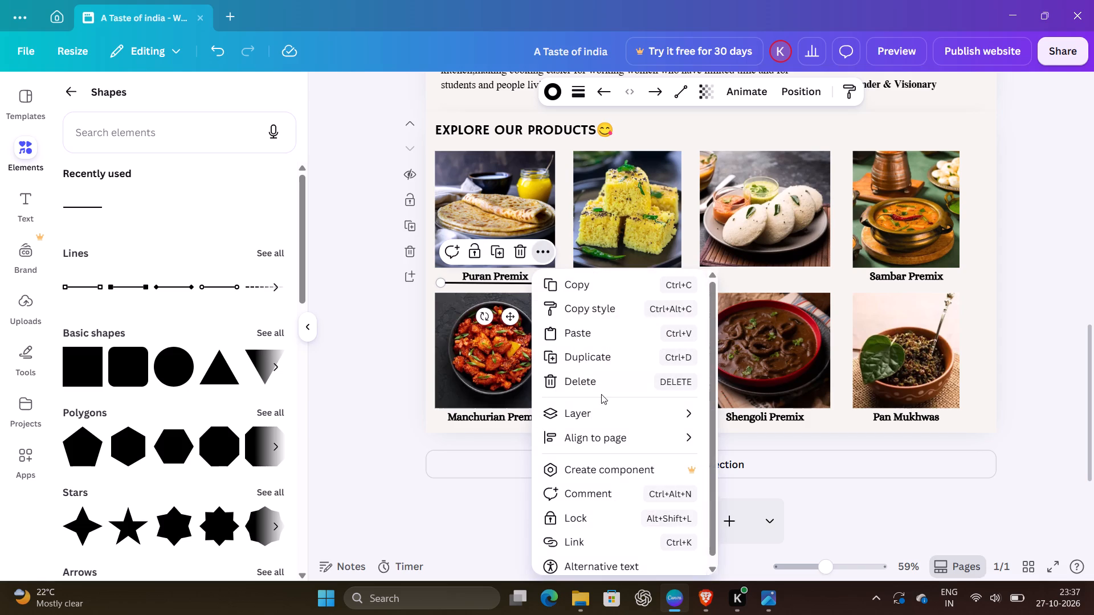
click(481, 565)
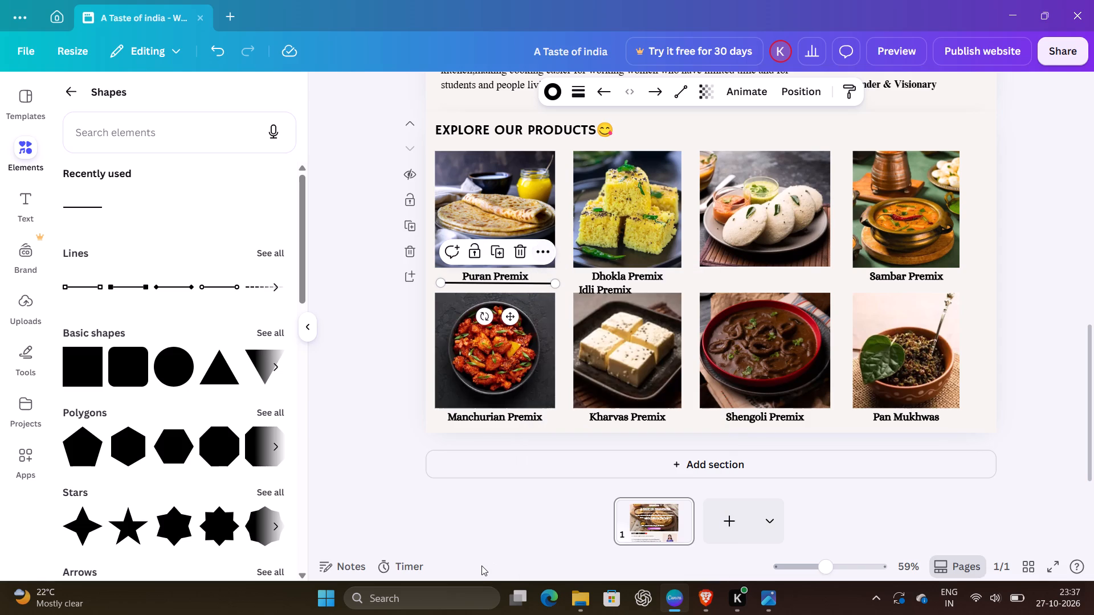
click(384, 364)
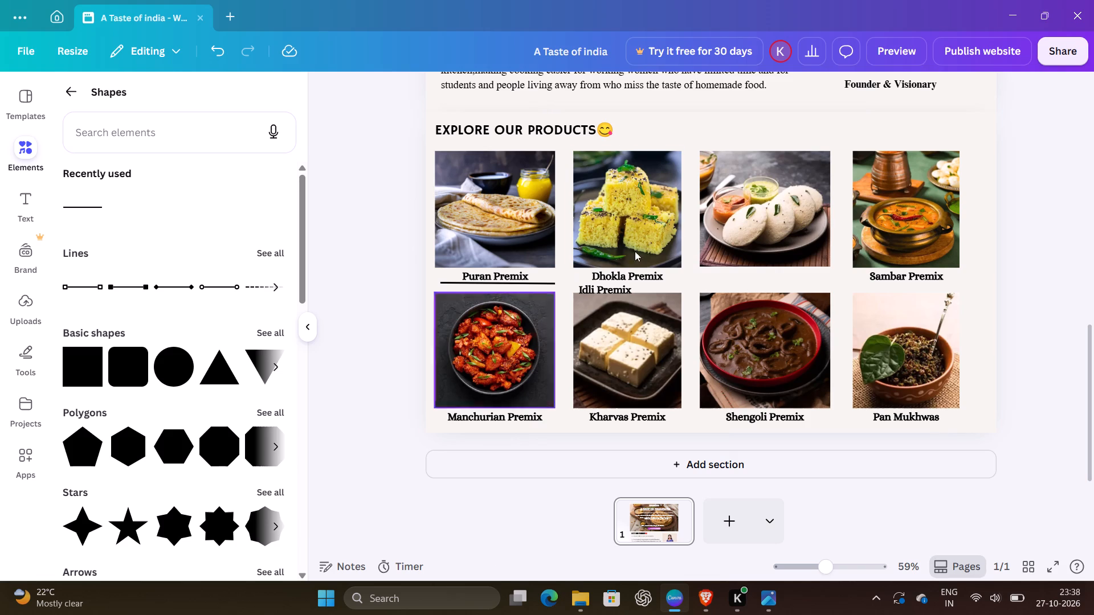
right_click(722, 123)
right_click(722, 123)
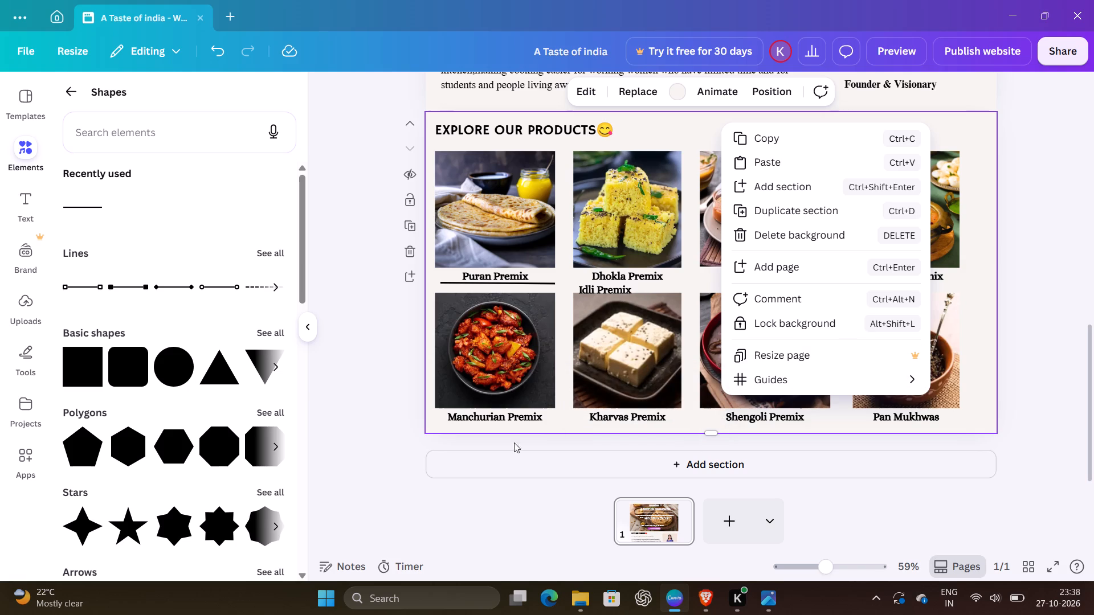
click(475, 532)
Move the "Idli Premix" caption from beneath the Dhokla Premix caption to beneath the idli image.
click(616, 292)
drag(616, 292, 779, 281)
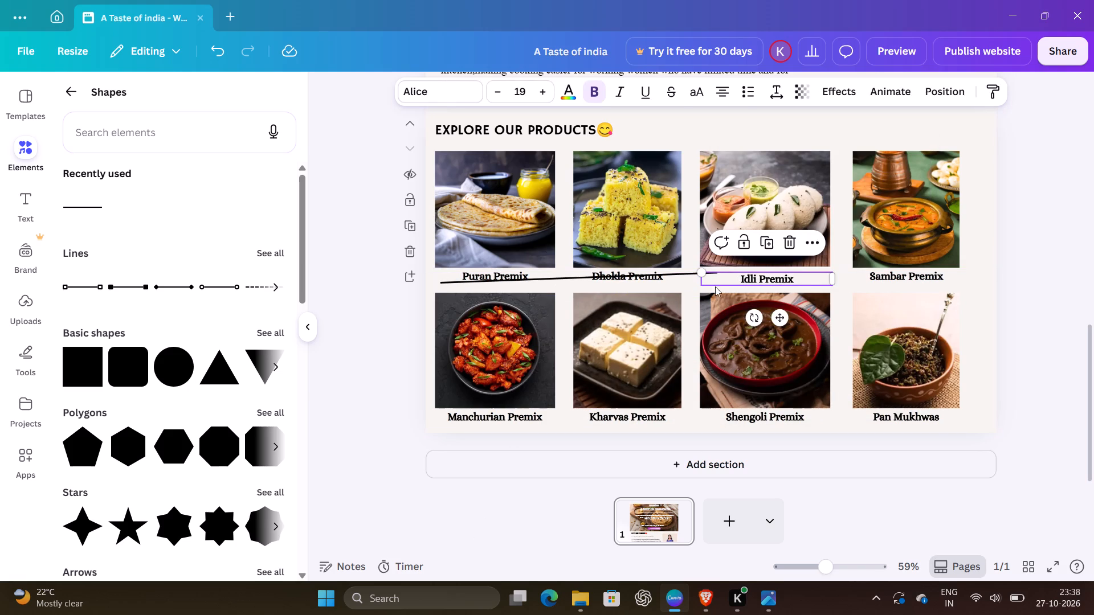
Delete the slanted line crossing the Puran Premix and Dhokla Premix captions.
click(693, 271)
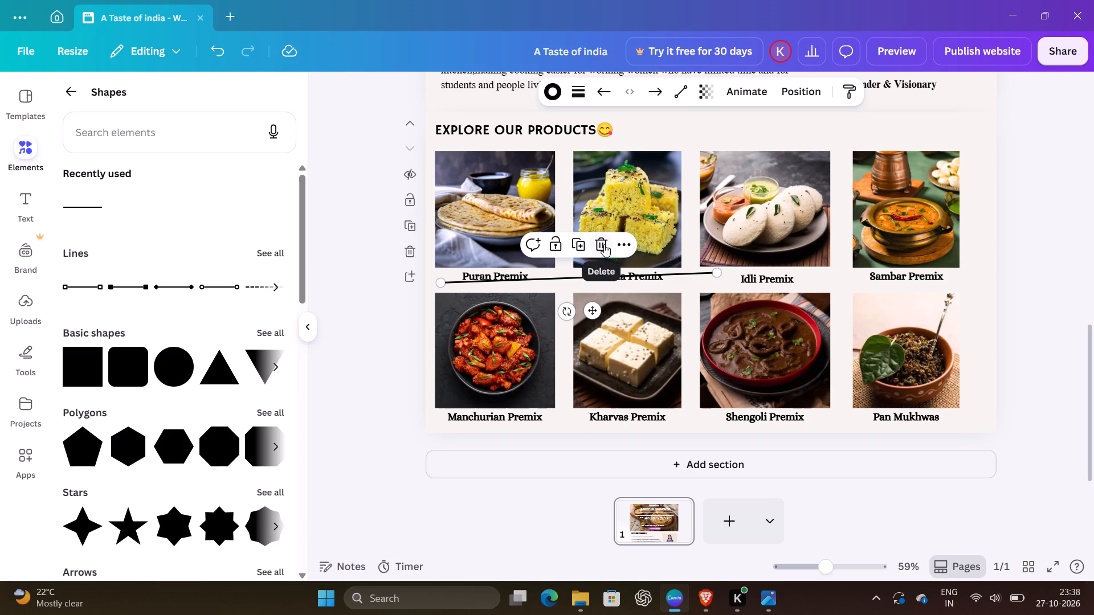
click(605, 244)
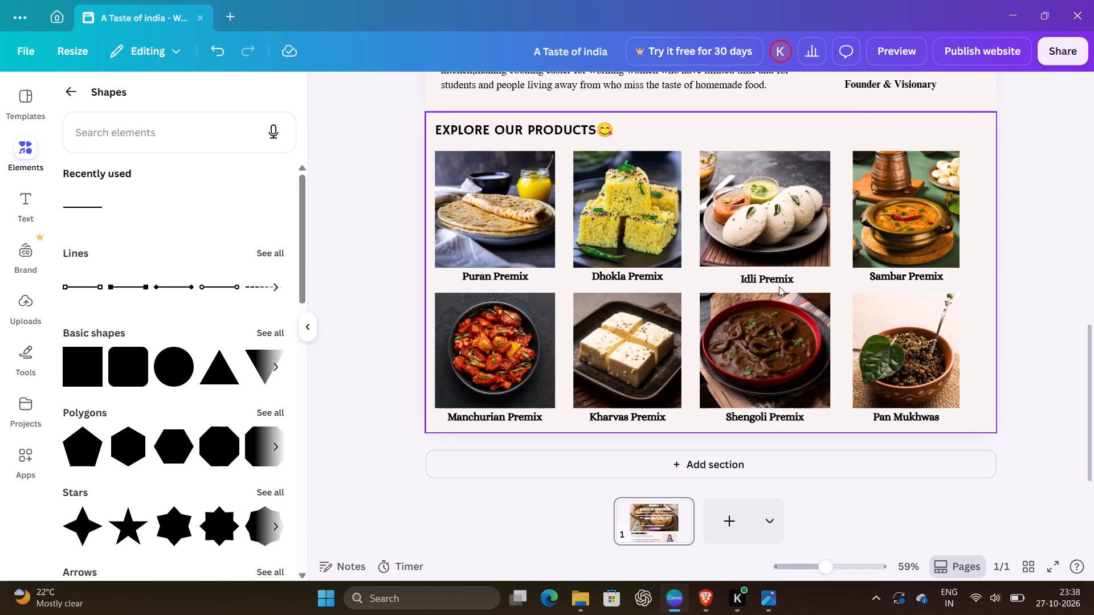
Align the "Idli Premix" caption with the other captions in the top row, centred beneath the idli image.
click(779, 276)
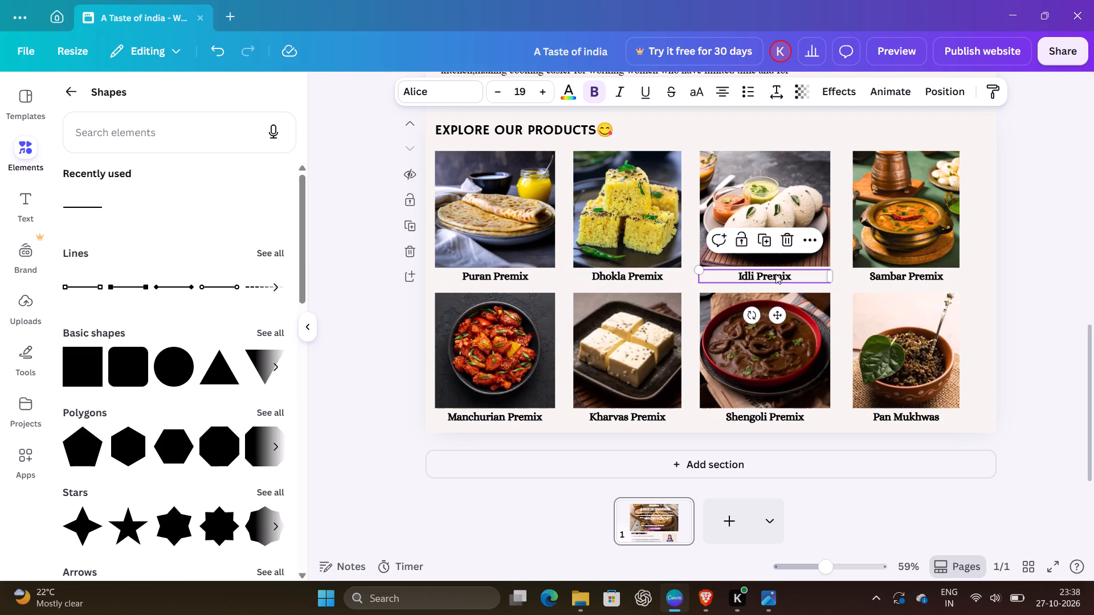
click(1011, 315)
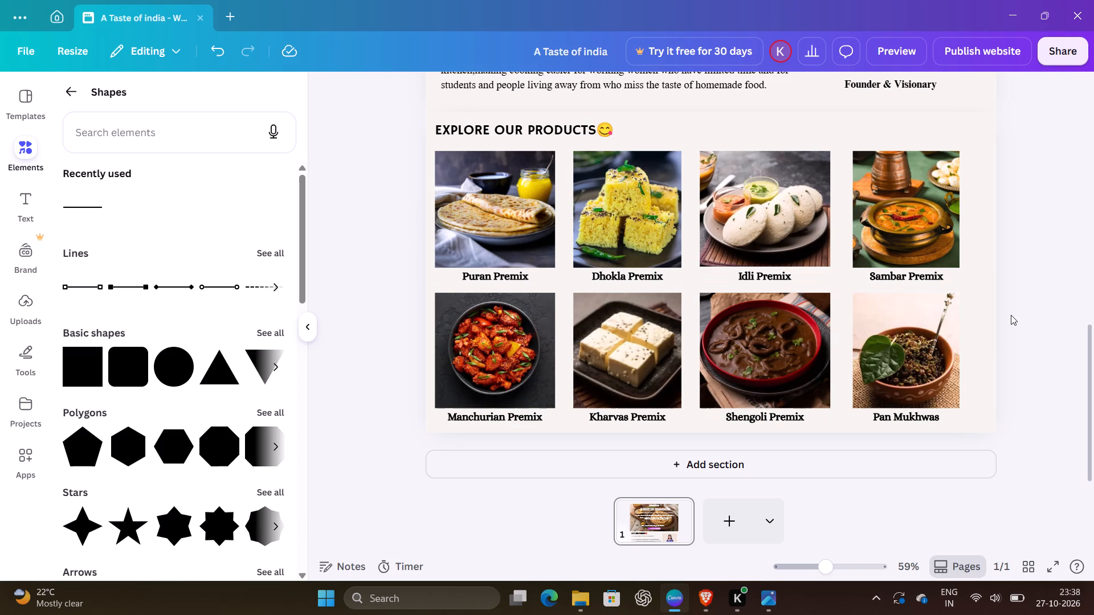
Browse all line styles and add the solid line with bar ends to the "Explore our products" section.
click(272, 259)
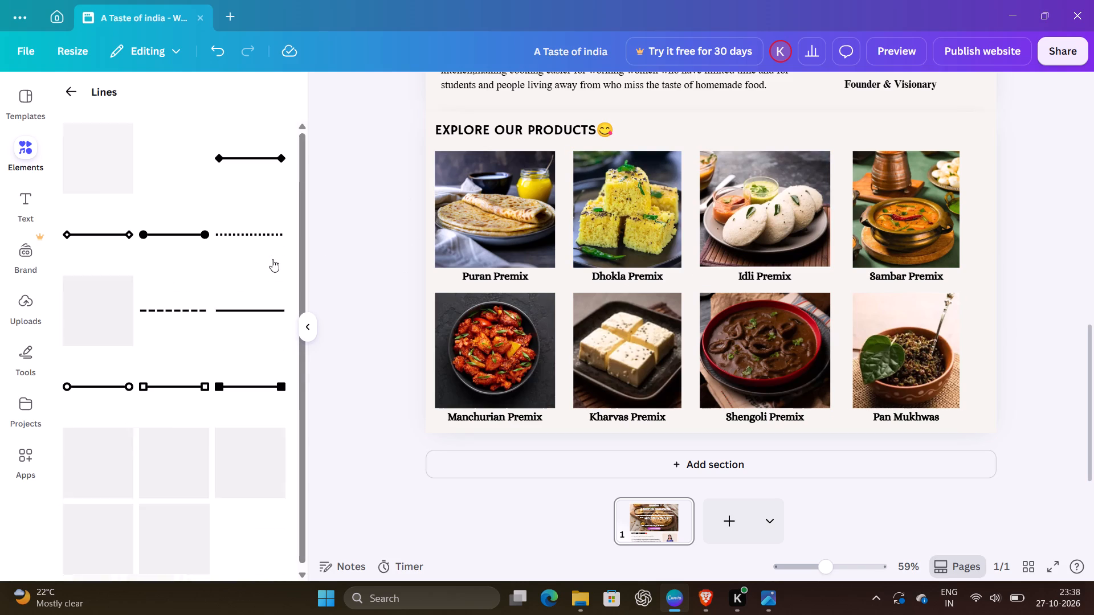
scroll(254, 322, down, 2)
click(122, 307)
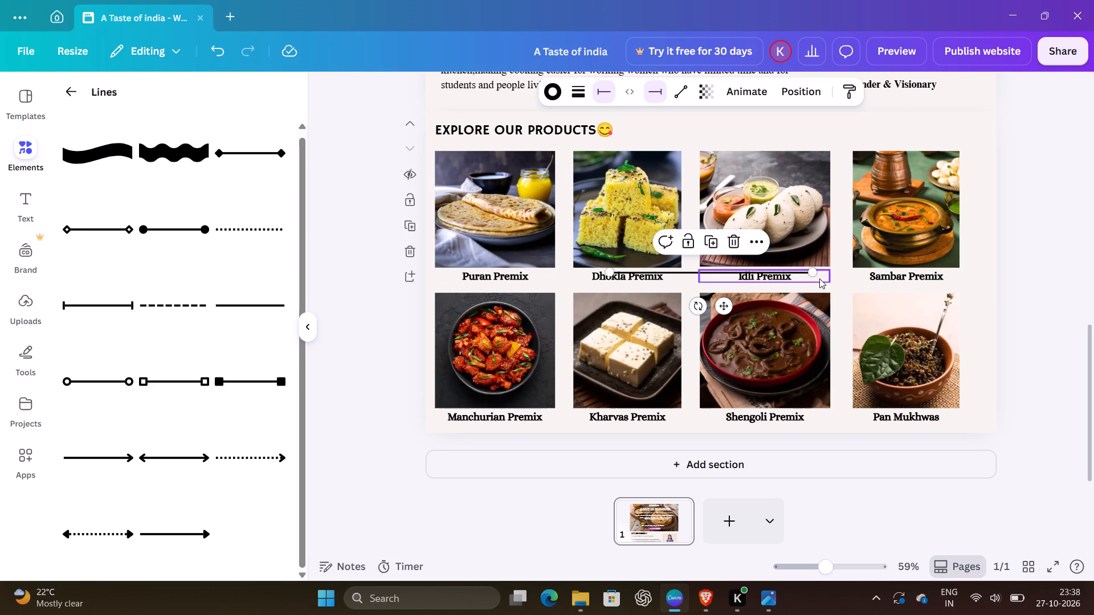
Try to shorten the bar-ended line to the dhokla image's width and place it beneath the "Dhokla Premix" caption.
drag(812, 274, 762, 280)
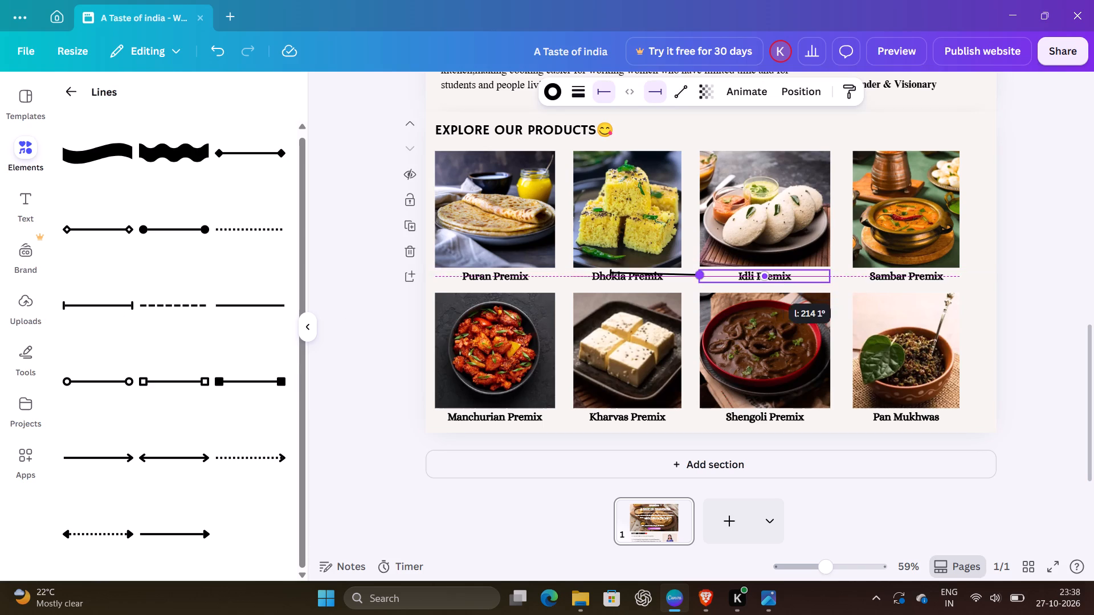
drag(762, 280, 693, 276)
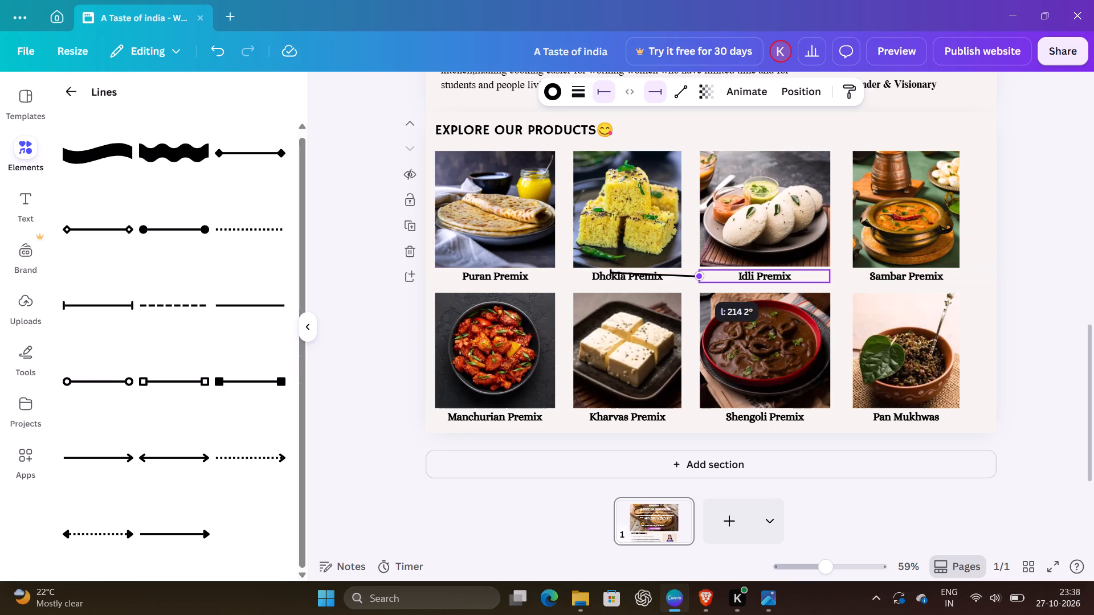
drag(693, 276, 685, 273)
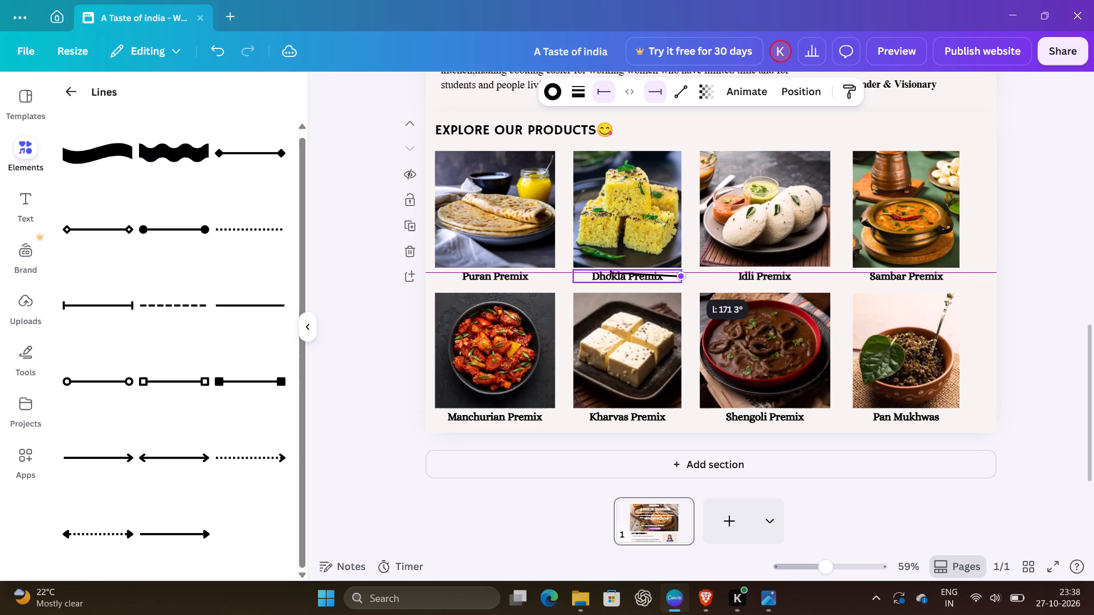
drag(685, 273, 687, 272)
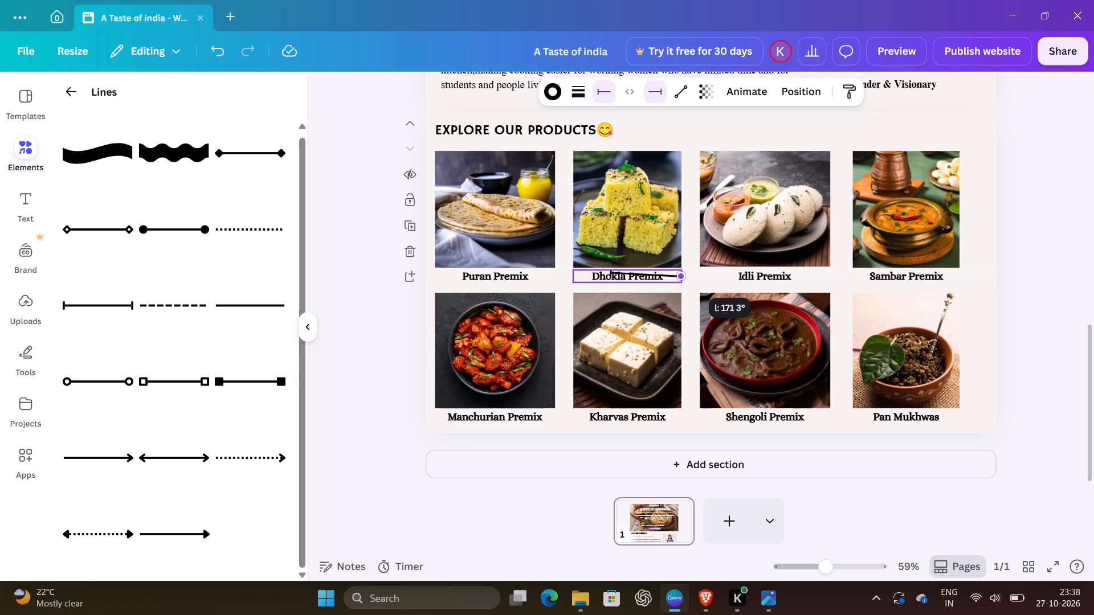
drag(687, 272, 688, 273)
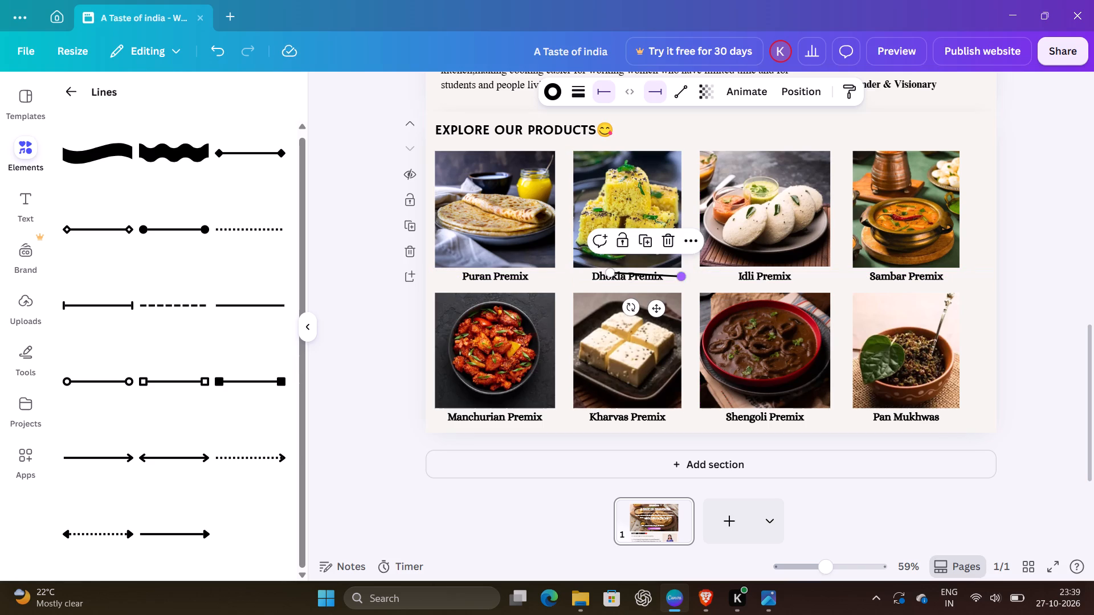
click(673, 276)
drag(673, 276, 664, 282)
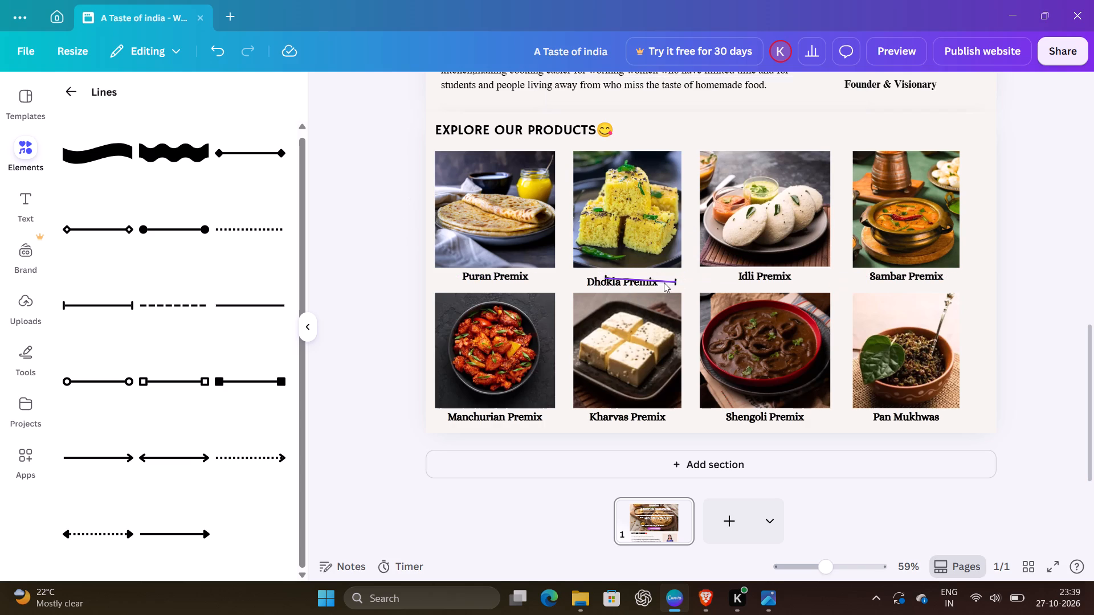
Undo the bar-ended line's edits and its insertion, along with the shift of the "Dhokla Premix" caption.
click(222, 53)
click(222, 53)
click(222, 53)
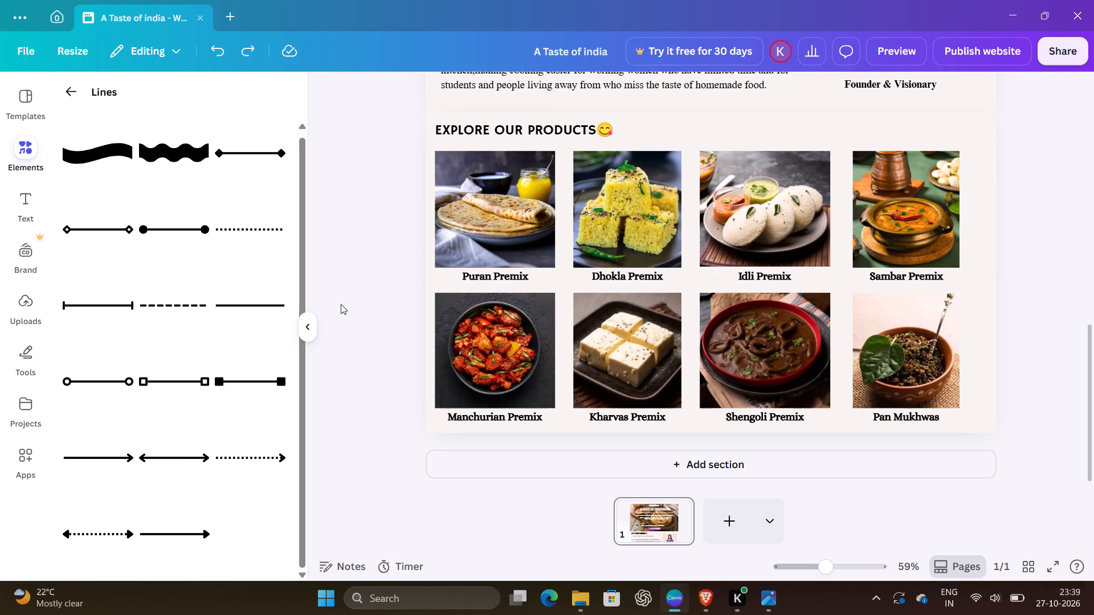
Add the plain solid line without end markers and move it just beneath the "Puran Premix" caption.
click(471, 271)
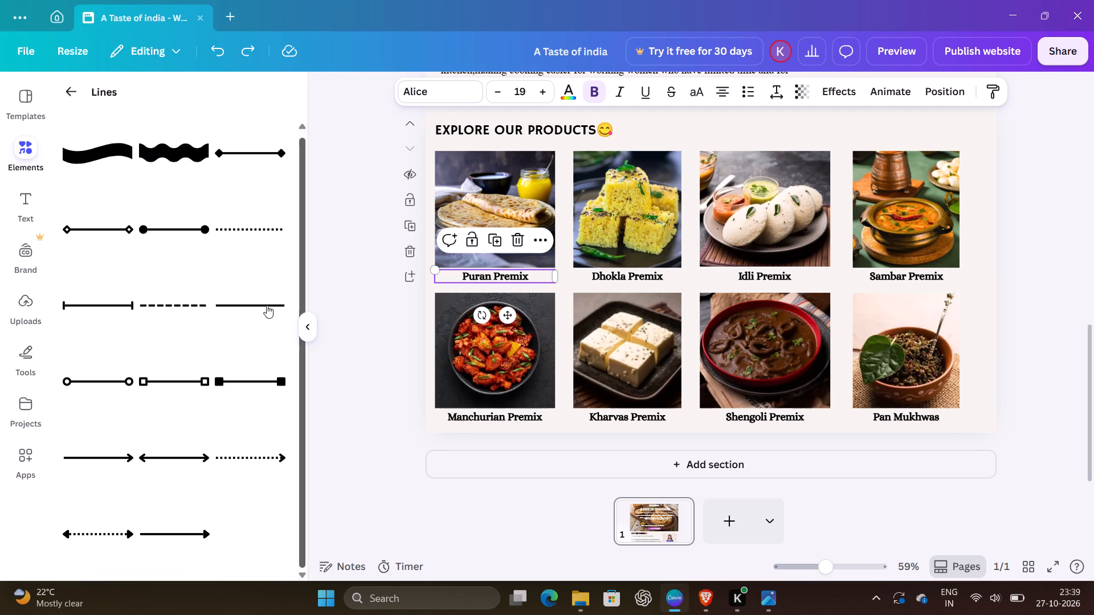
click(267, 305)
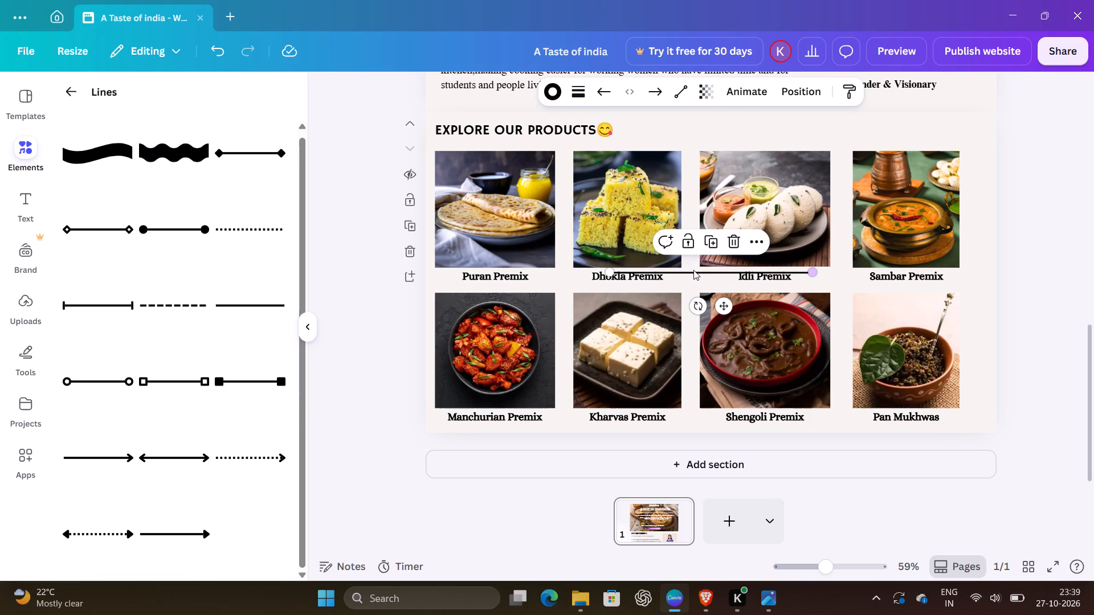
drag(720, 307, 584, 309)
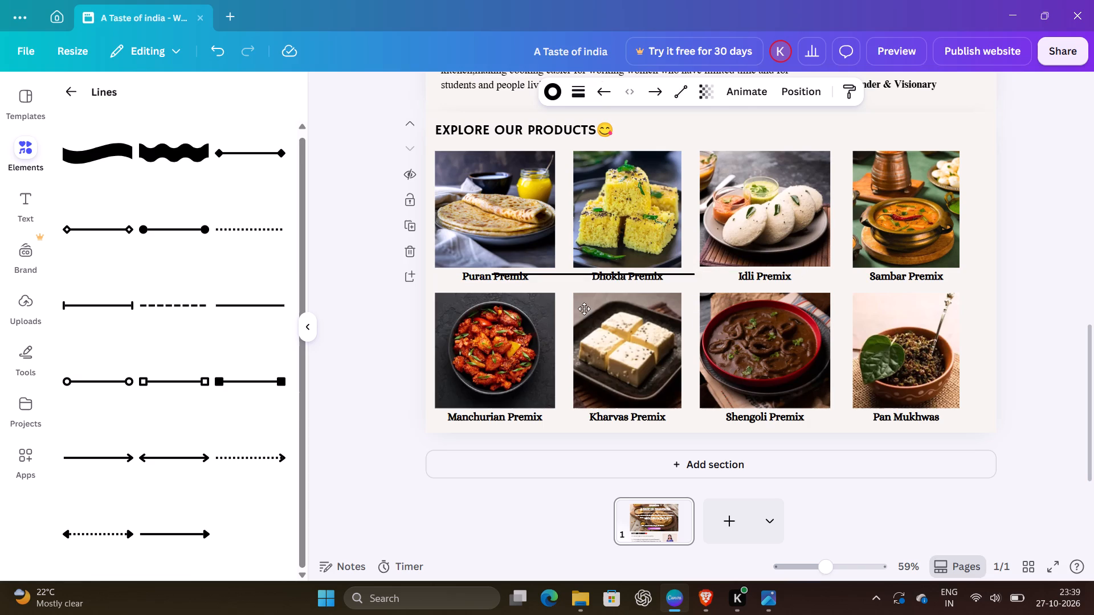
drag(584, 309, 531, 321)
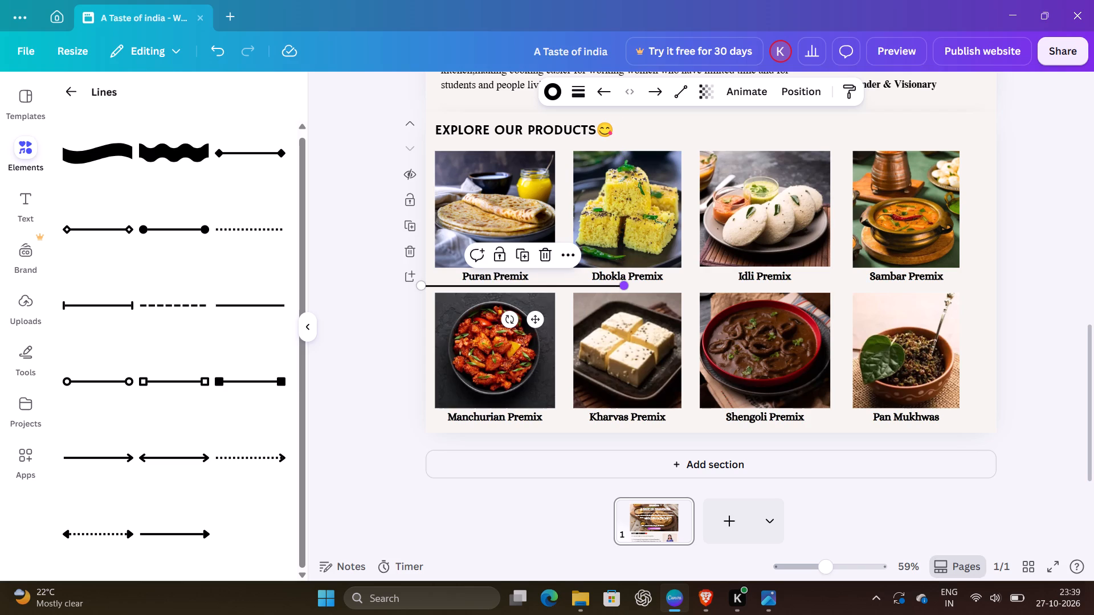
Shorten and level the plain line so it spans the Puran Premix image's width, with a length of about 286.
drag(626, 287, 555, 292)
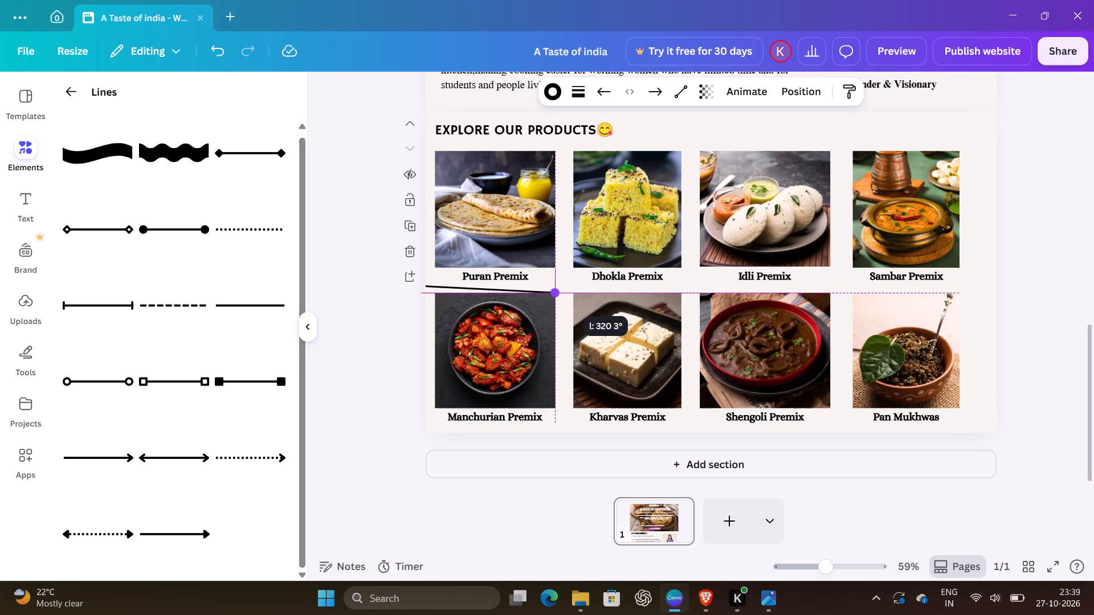
drag(555, 292, 551, 286)
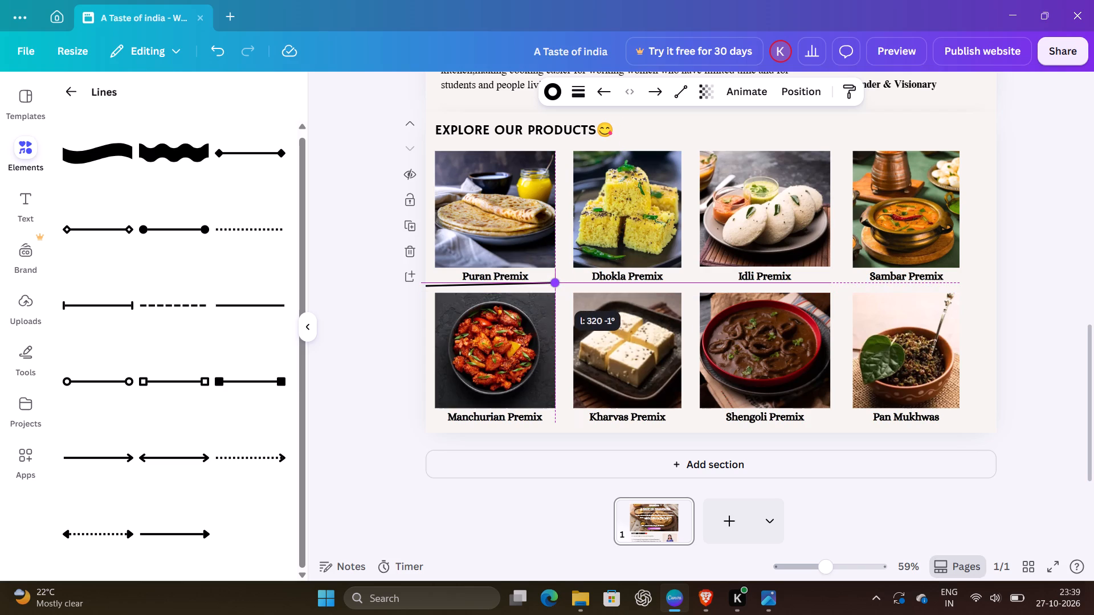
drag(551, 286, 553, 288)
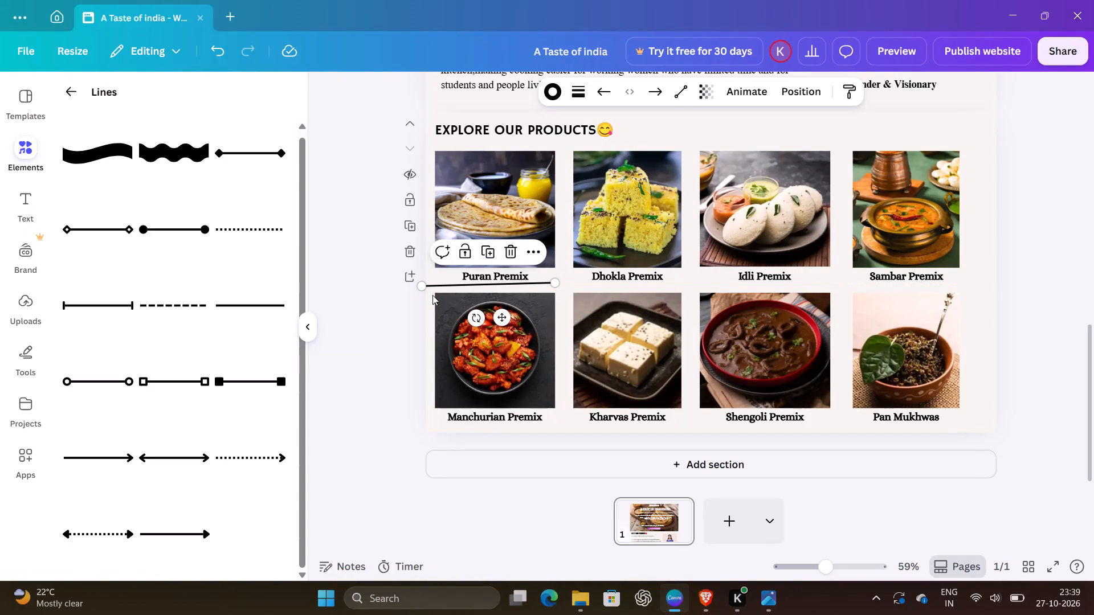
drag(423, 287, 426, 284)
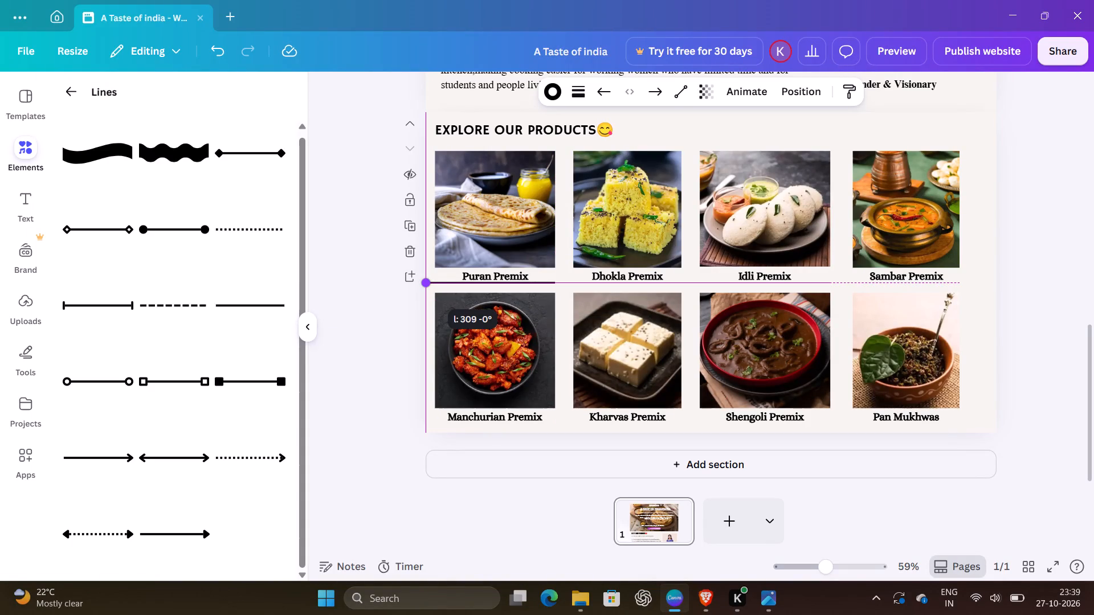
drag(426, 284, 431, 284)
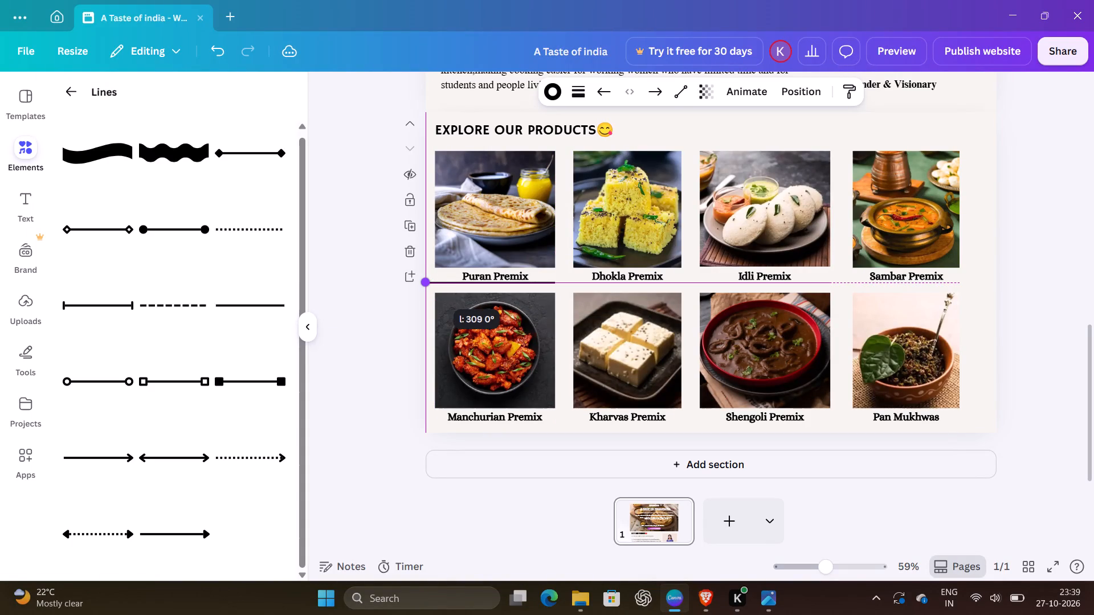
drag(431, 284, 430, 284)
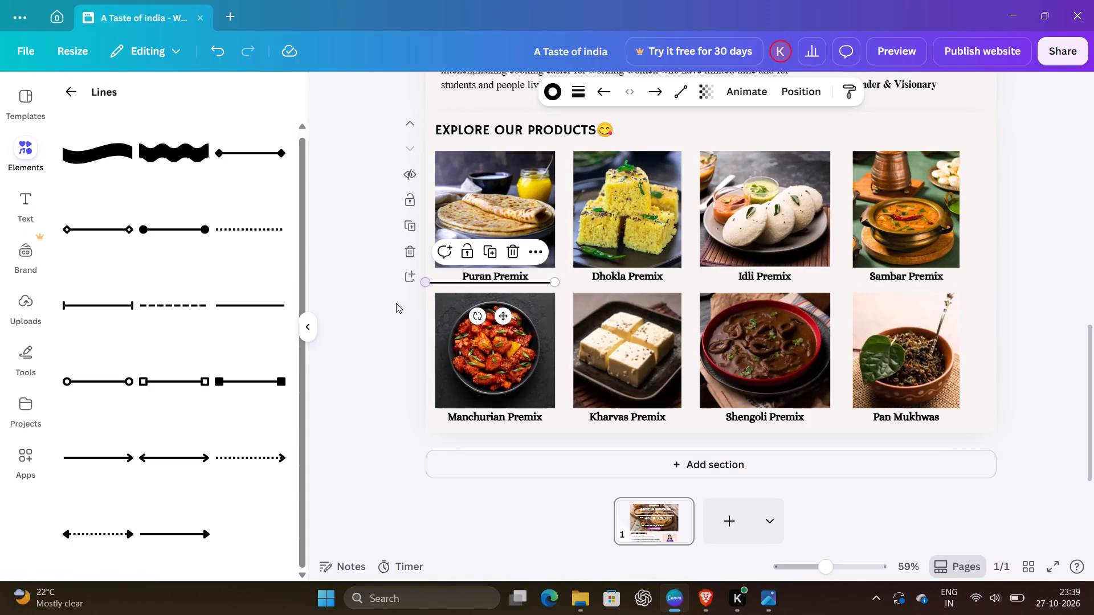
drag(426, 282, 430, 282)
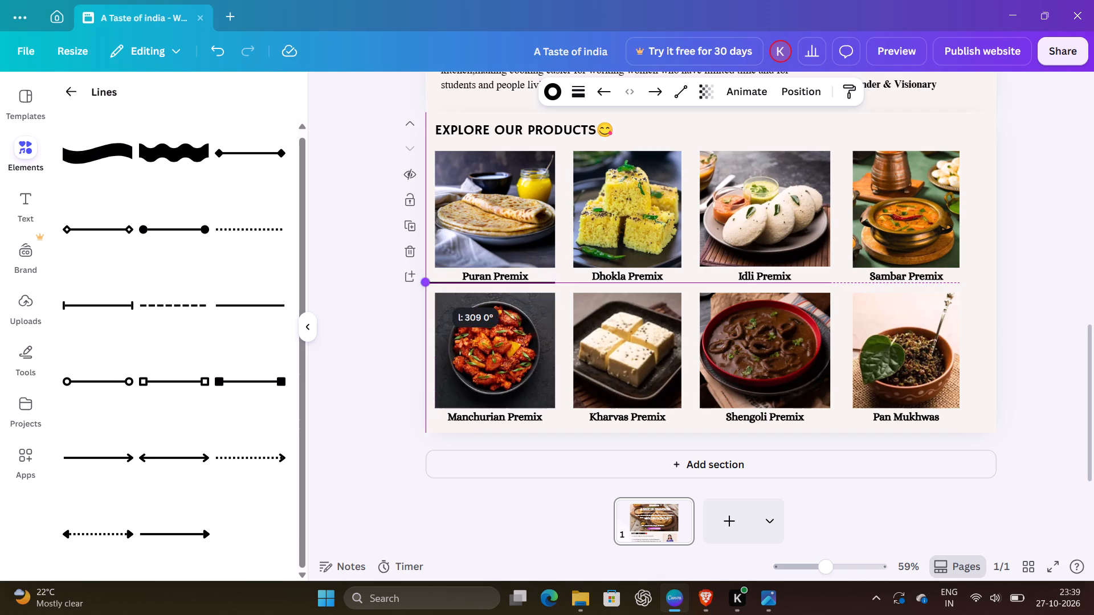
drag(430, 282, 434, 286)
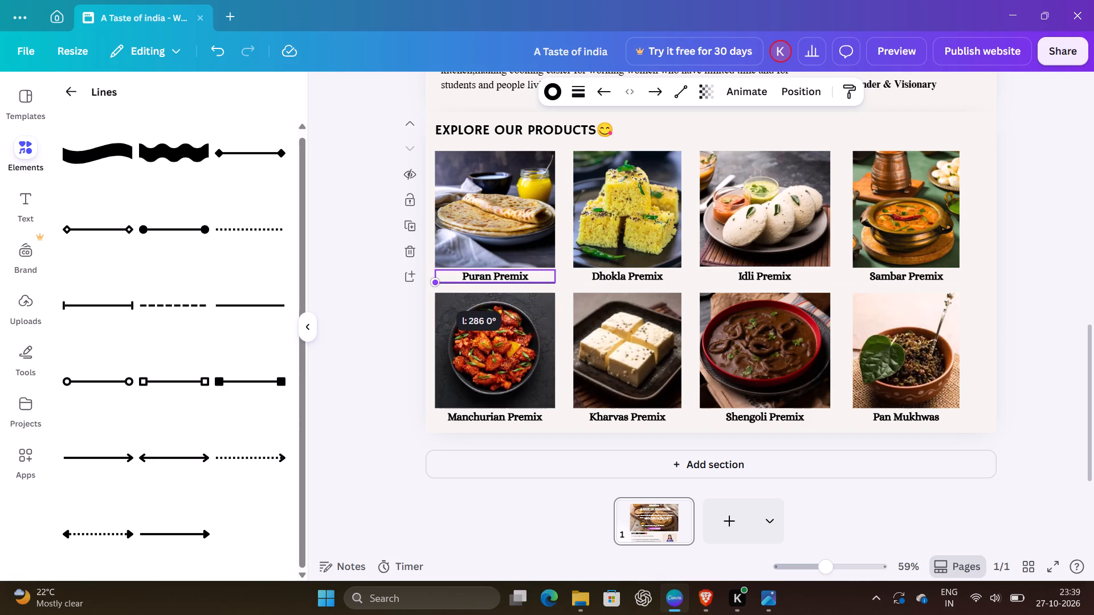
drag(434, 286, 436, 286)
click(398, 302)
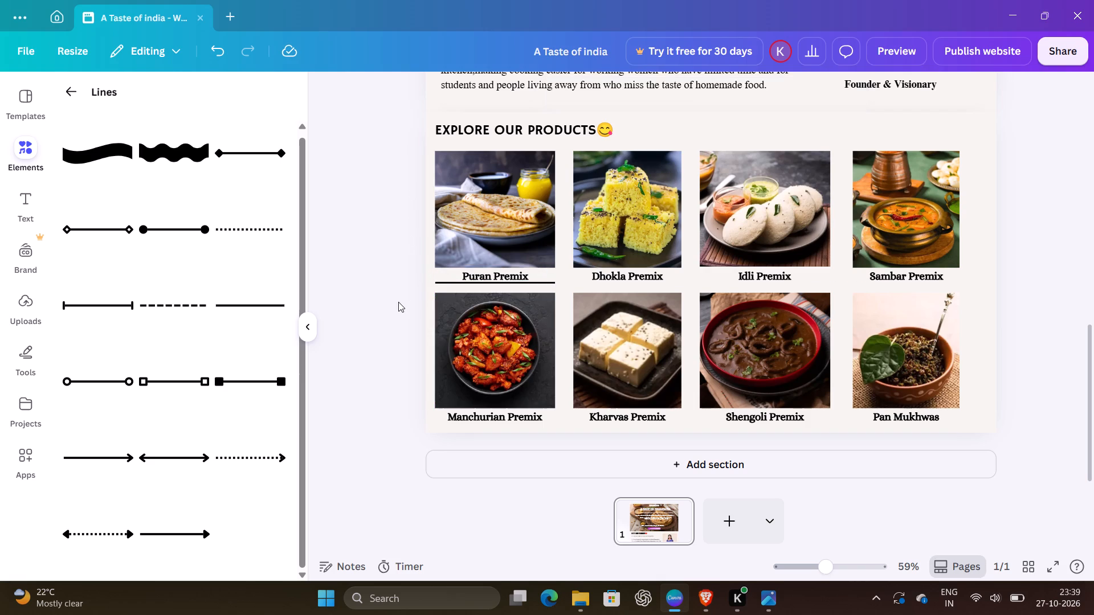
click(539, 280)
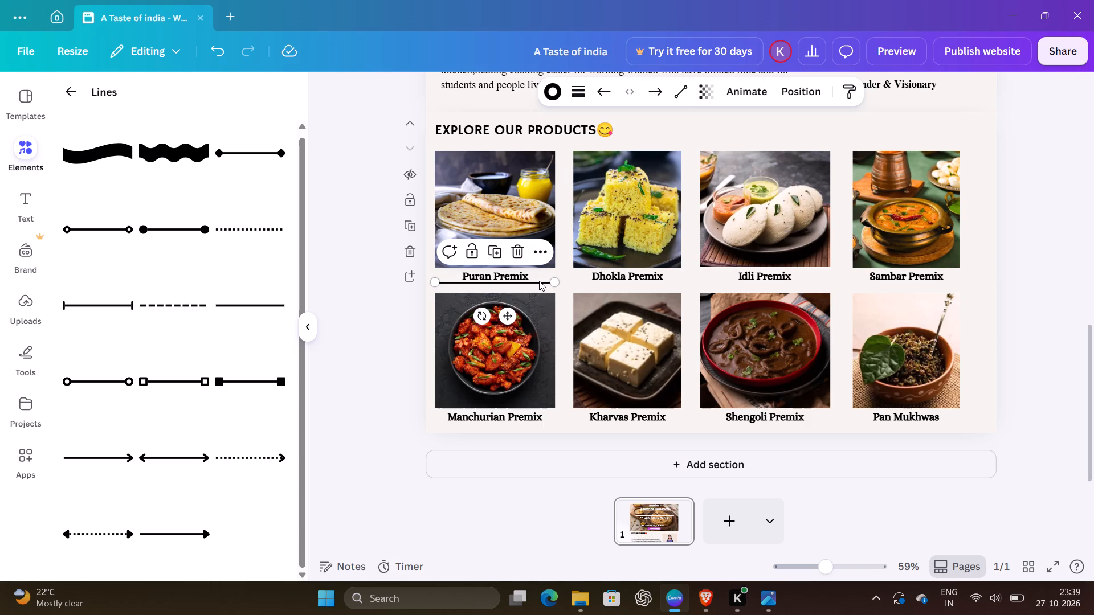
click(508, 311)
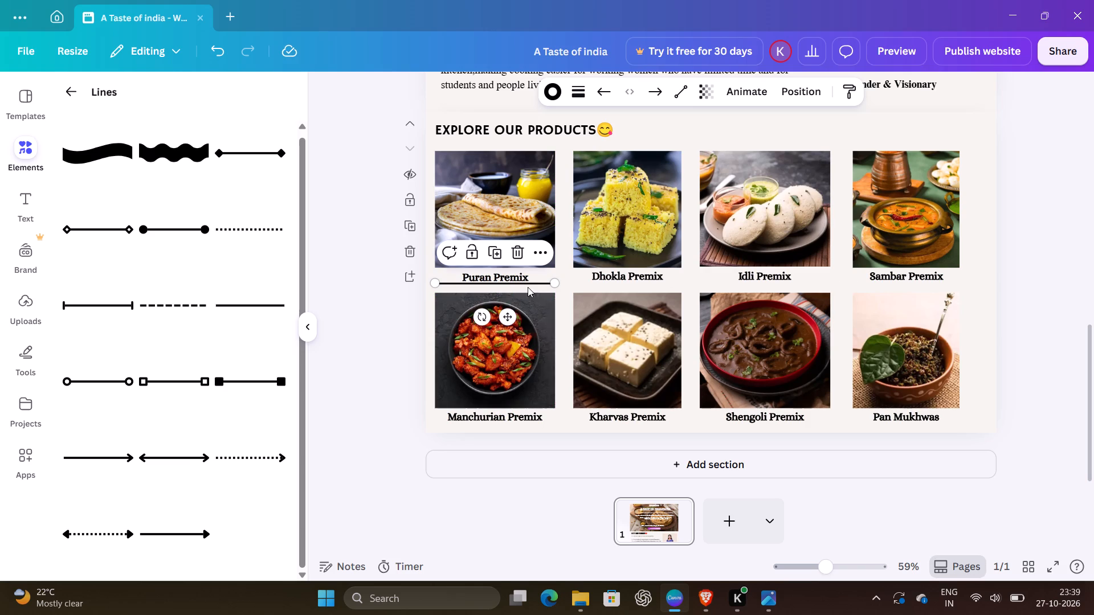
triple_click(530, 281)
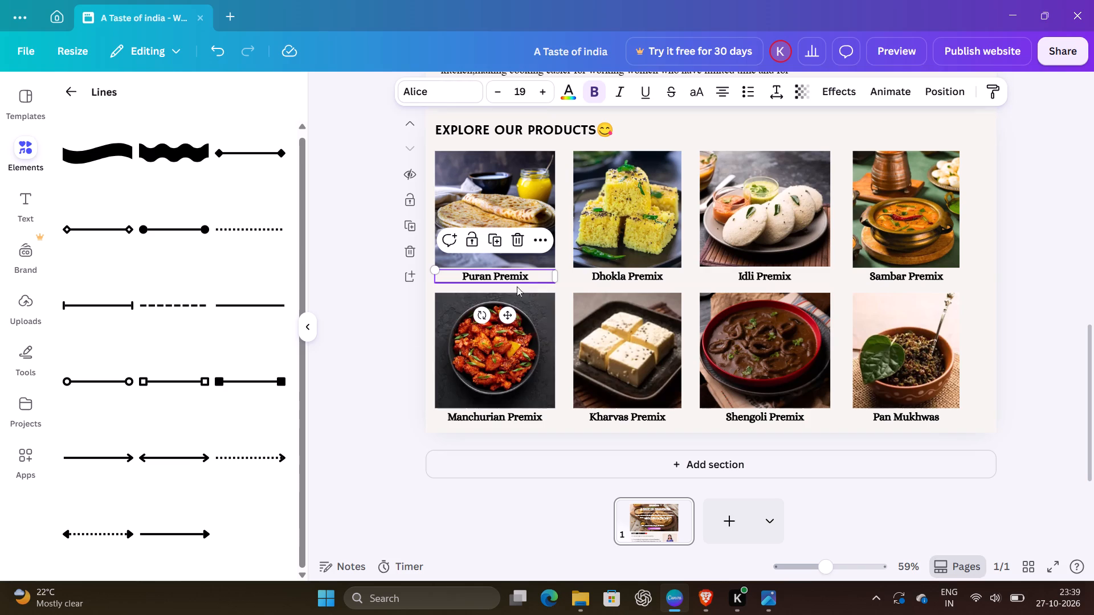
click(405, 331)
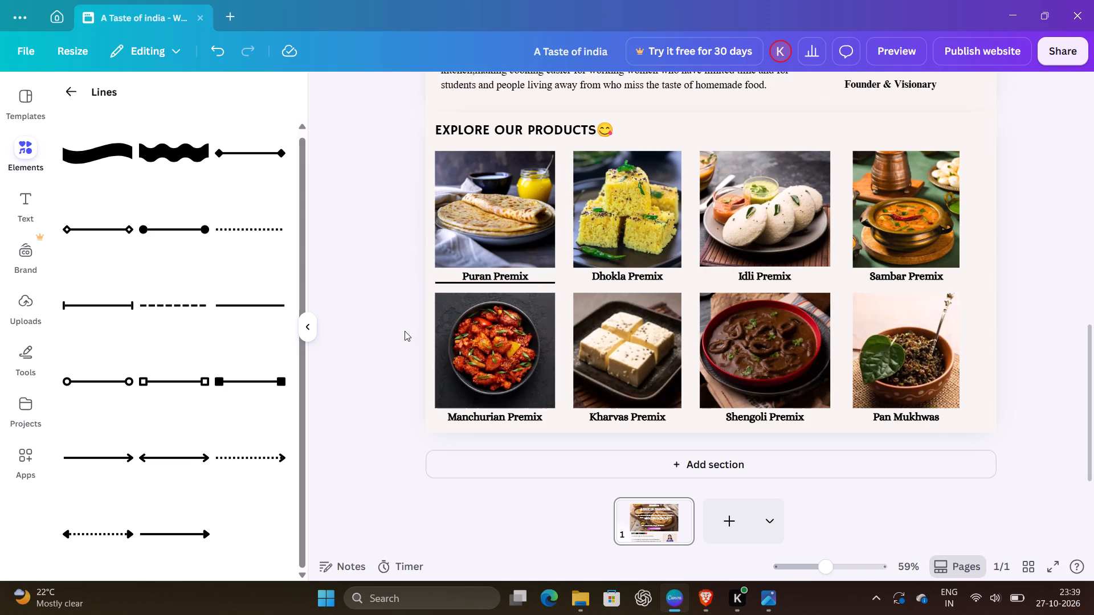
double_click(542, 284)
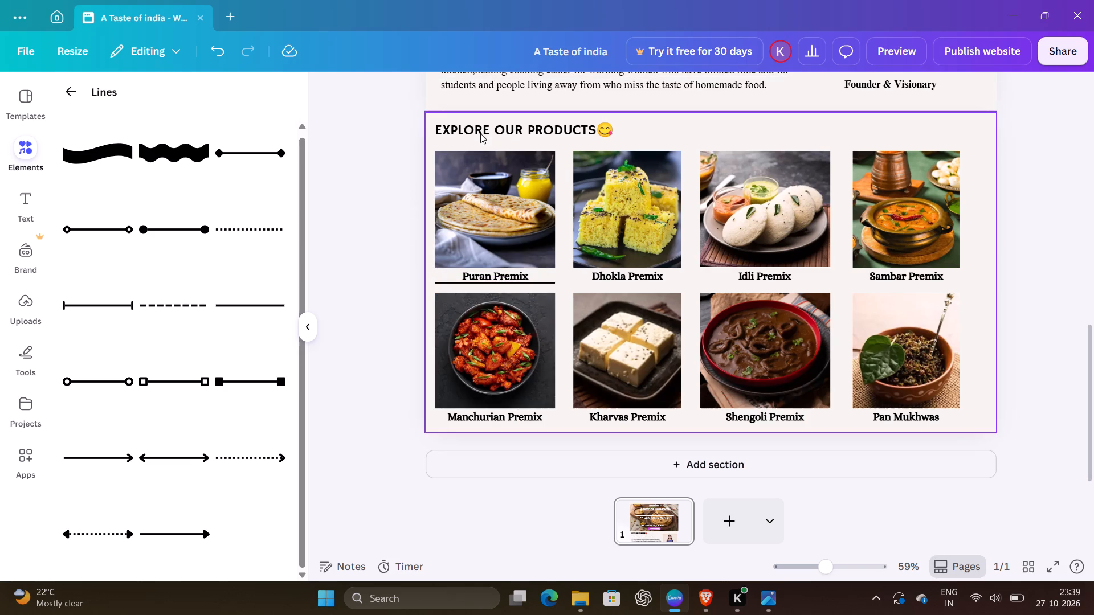
Recolour the line beneath "Puran Premix" with the golden-brown photo colour taken from the puran image.
click(533, 278)
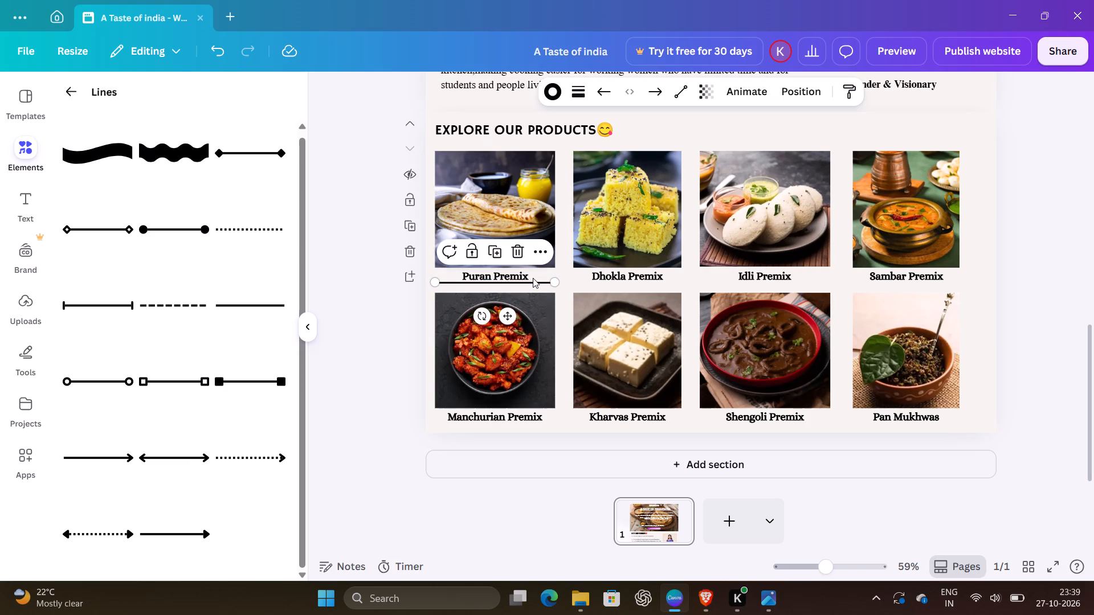
click(558, 89)
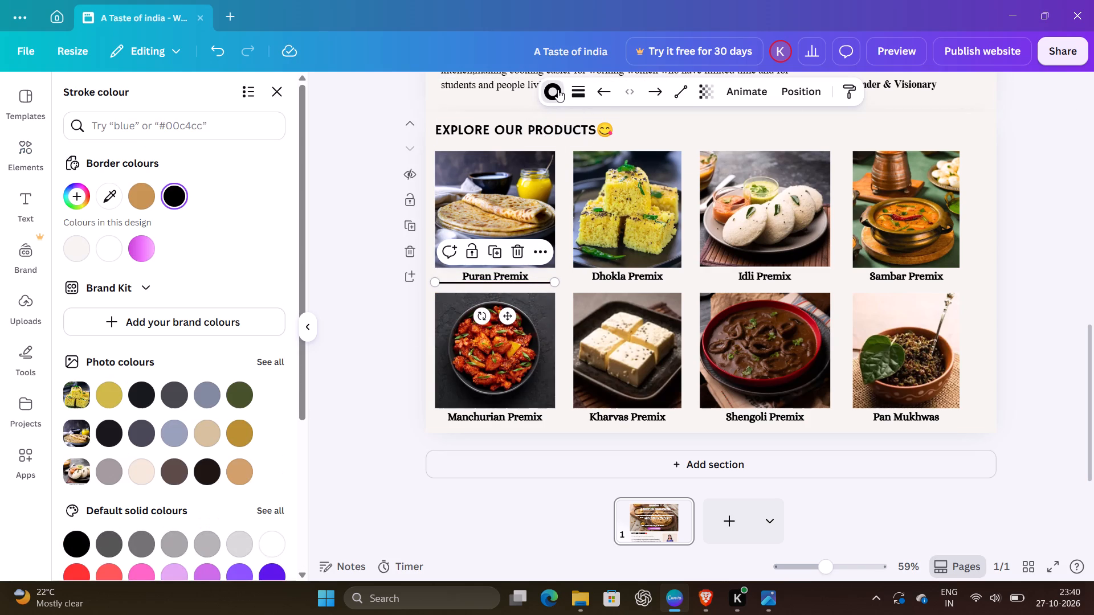
click(247, 431)
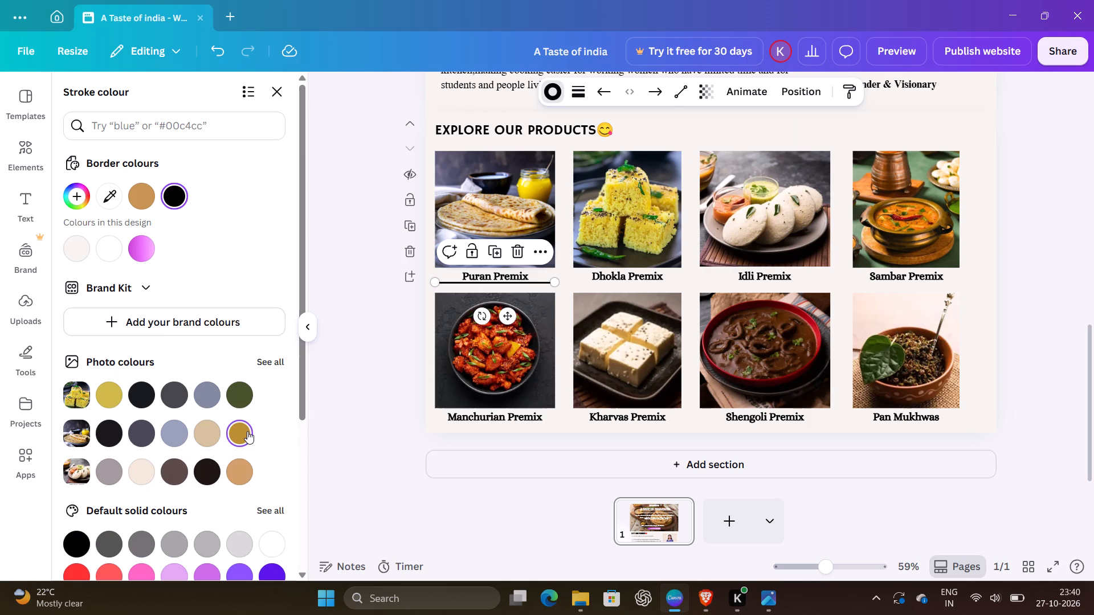
click(357, 419)
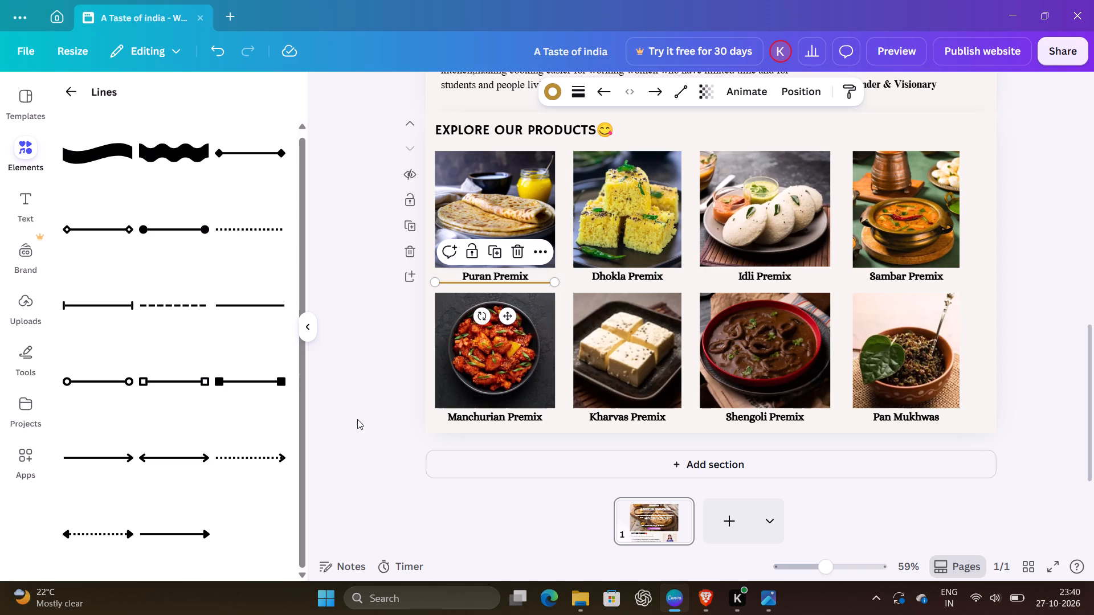
click(579, 520)
double_click(373, 370)
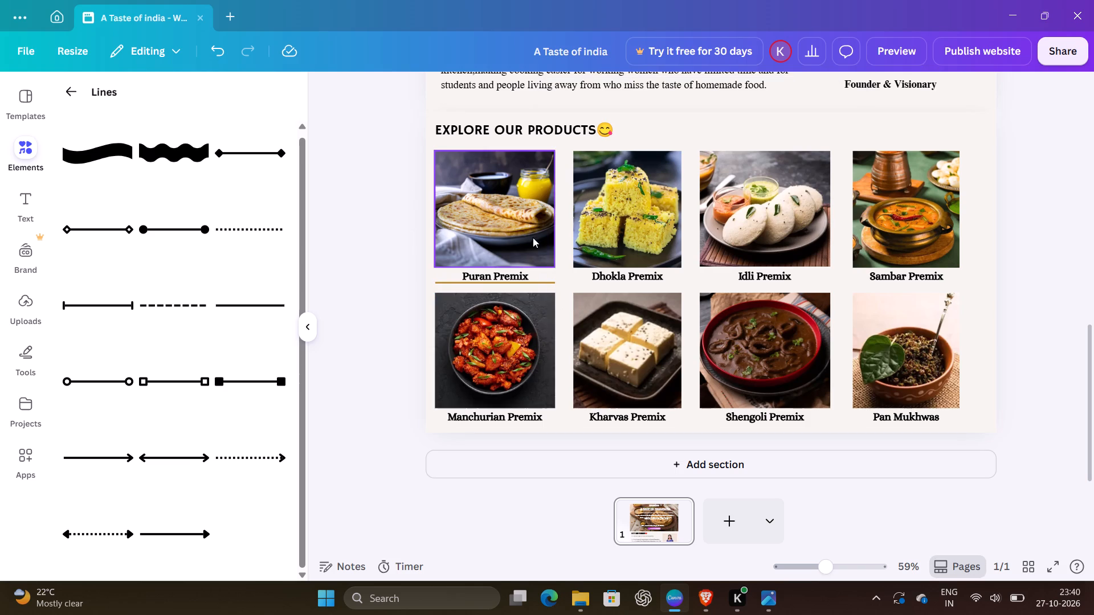
Duplicate the golden-brown line and place the copy beneath the "Manchurian Premix" caption, aligned with the original.
right_click(466, 286)
right_click(466, 286)
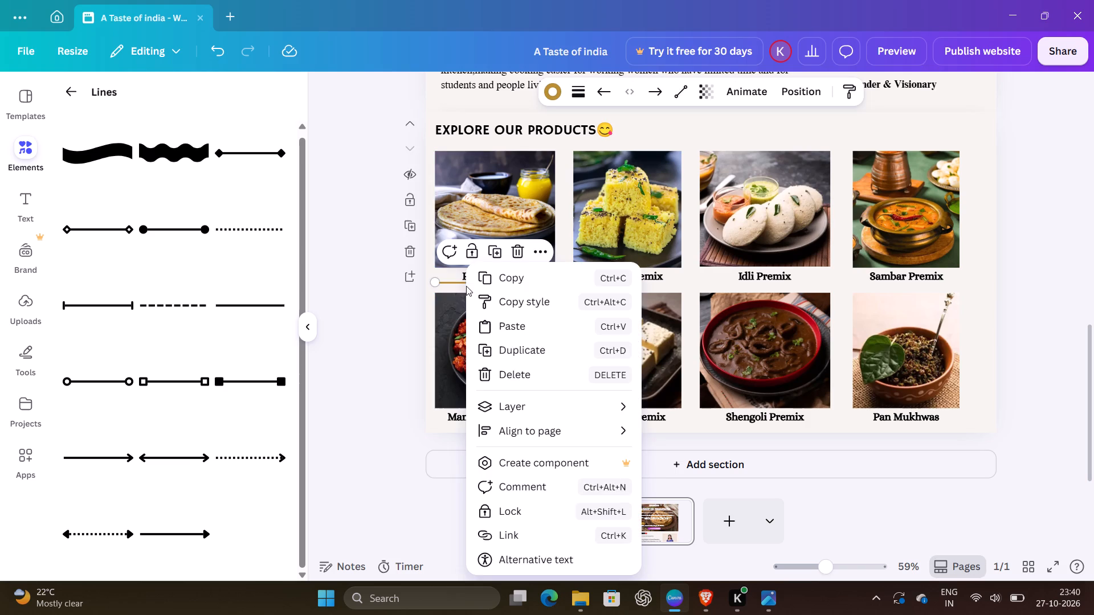
click(513, 360)
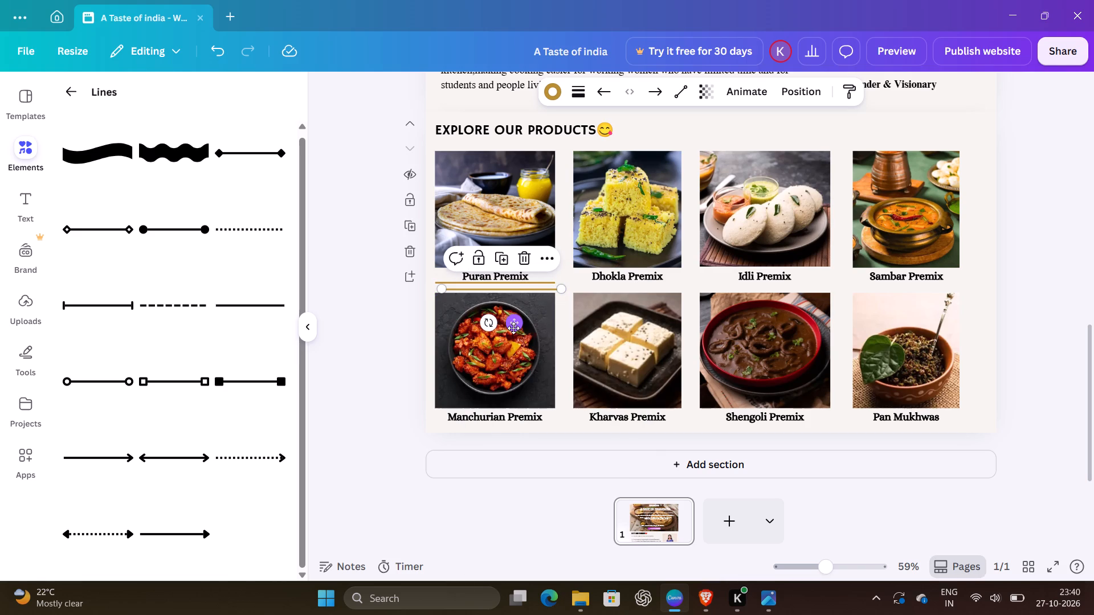
drag(513, 328, 509, 458)
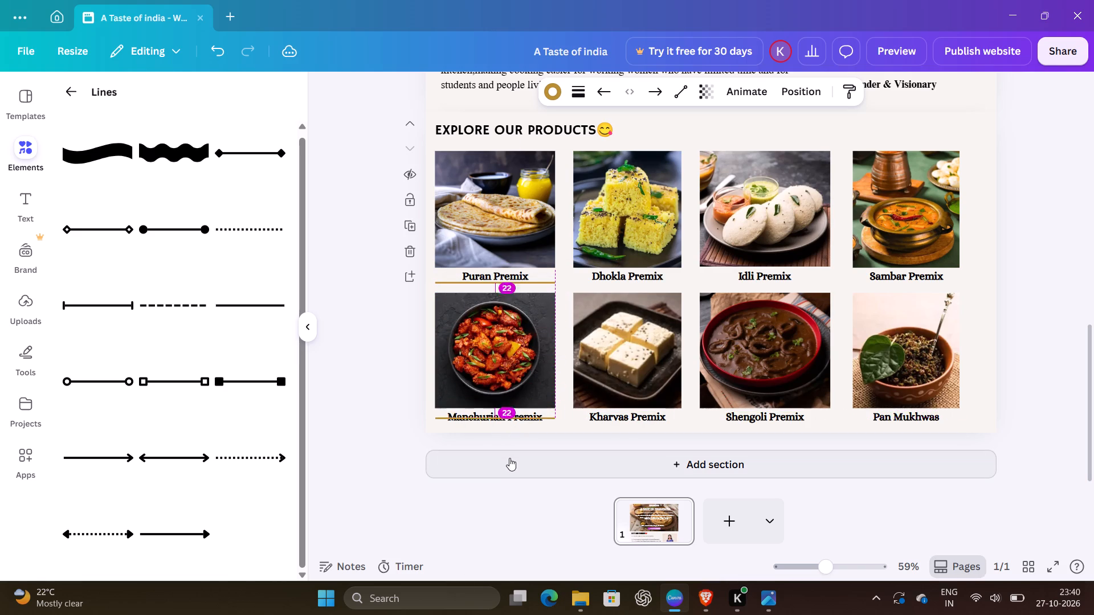
drag(509, 458, 508, 462)
click(390, 456)
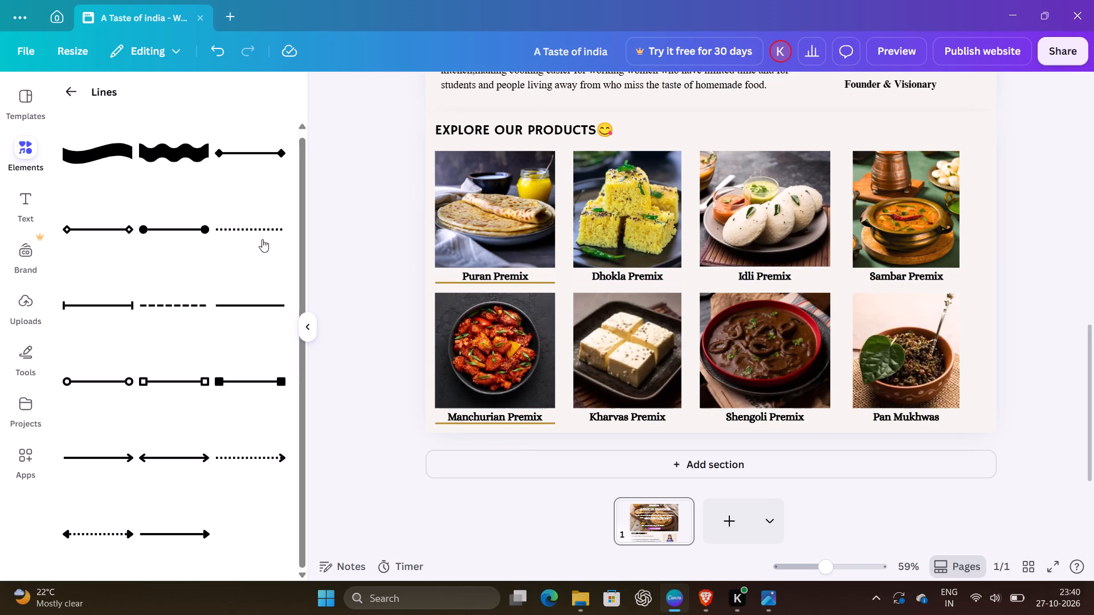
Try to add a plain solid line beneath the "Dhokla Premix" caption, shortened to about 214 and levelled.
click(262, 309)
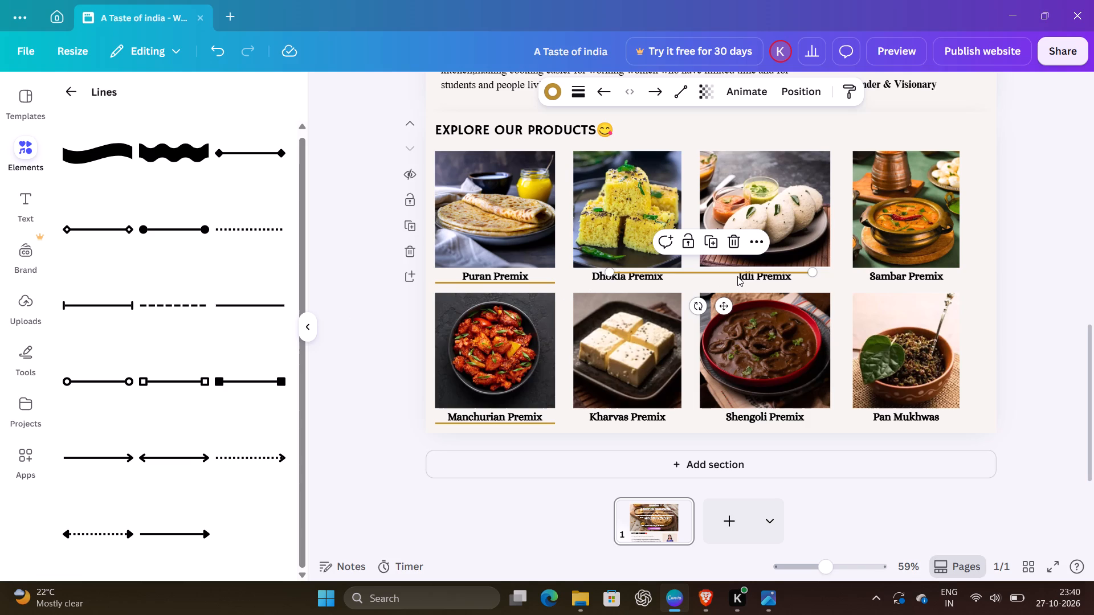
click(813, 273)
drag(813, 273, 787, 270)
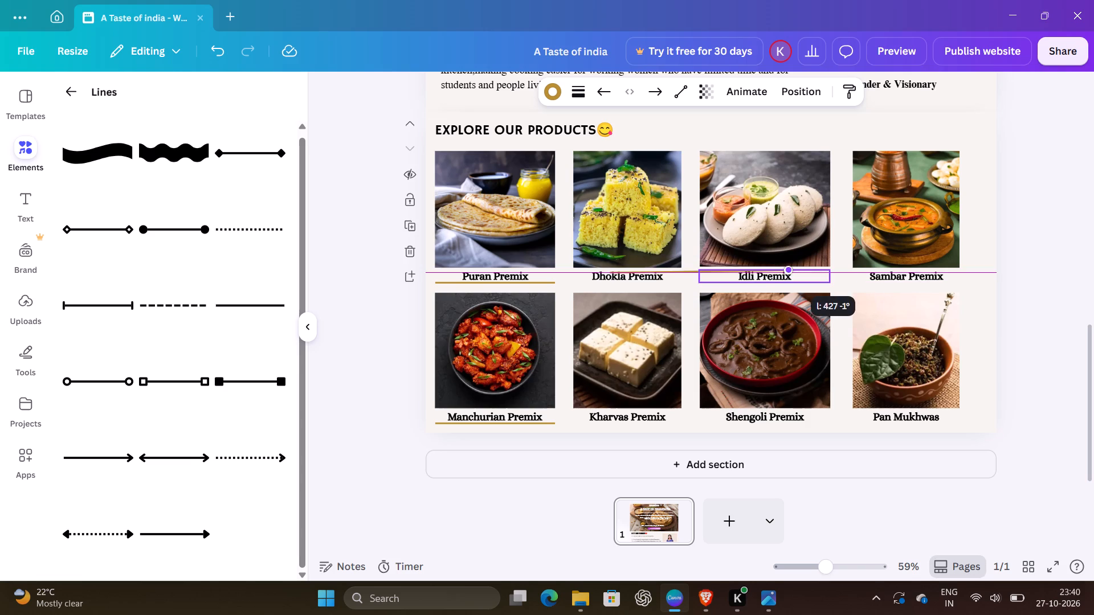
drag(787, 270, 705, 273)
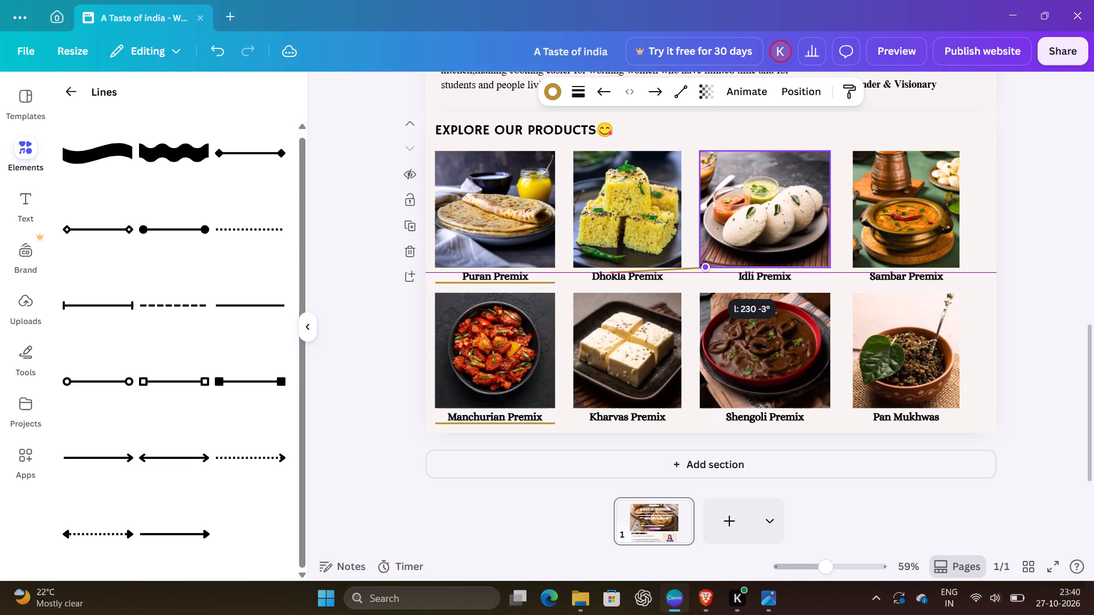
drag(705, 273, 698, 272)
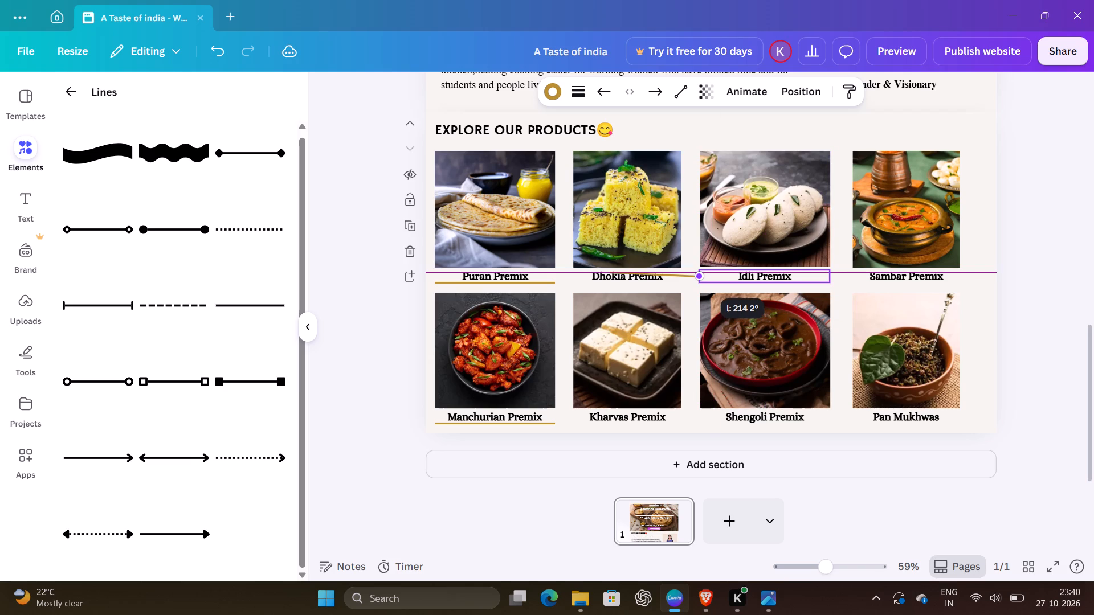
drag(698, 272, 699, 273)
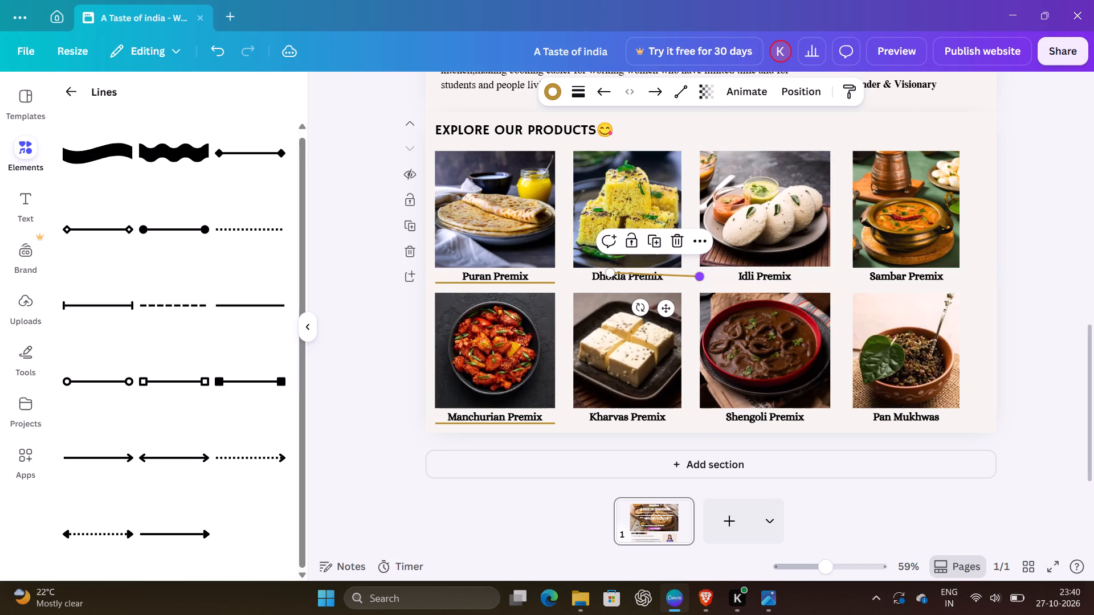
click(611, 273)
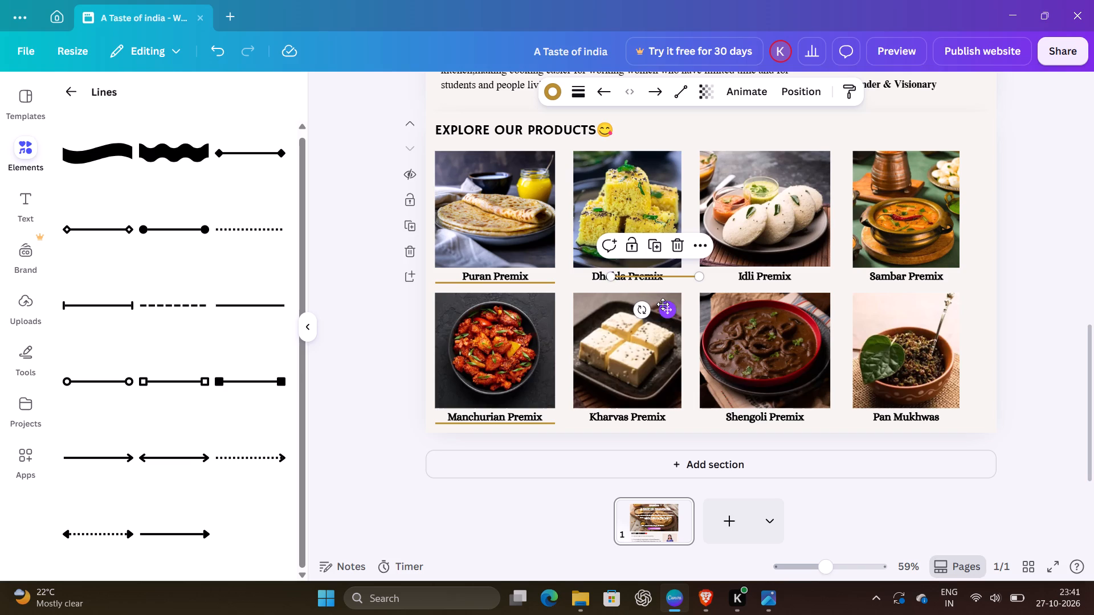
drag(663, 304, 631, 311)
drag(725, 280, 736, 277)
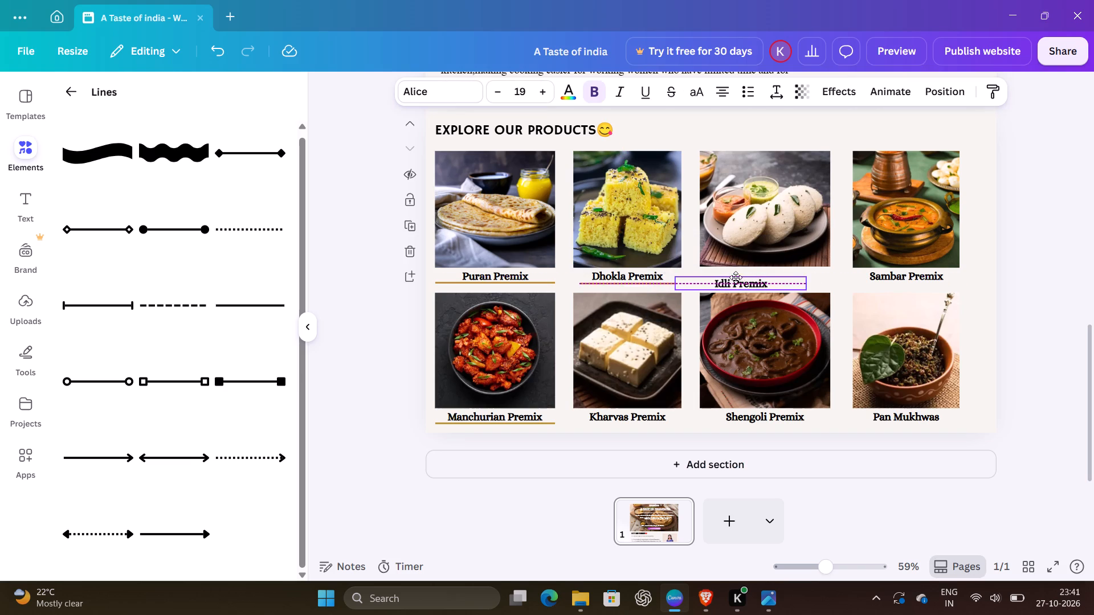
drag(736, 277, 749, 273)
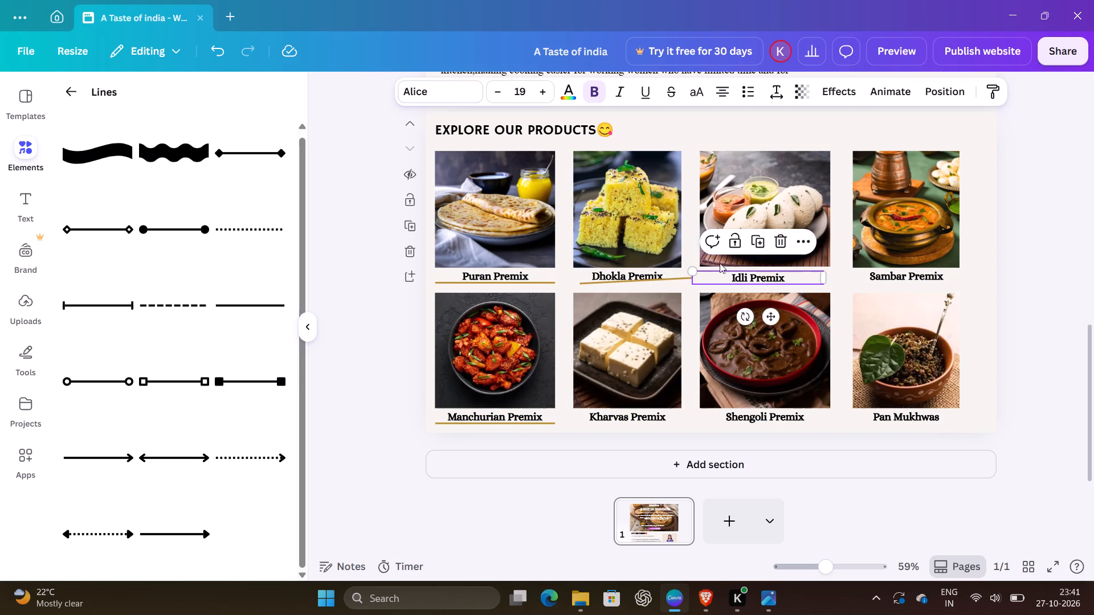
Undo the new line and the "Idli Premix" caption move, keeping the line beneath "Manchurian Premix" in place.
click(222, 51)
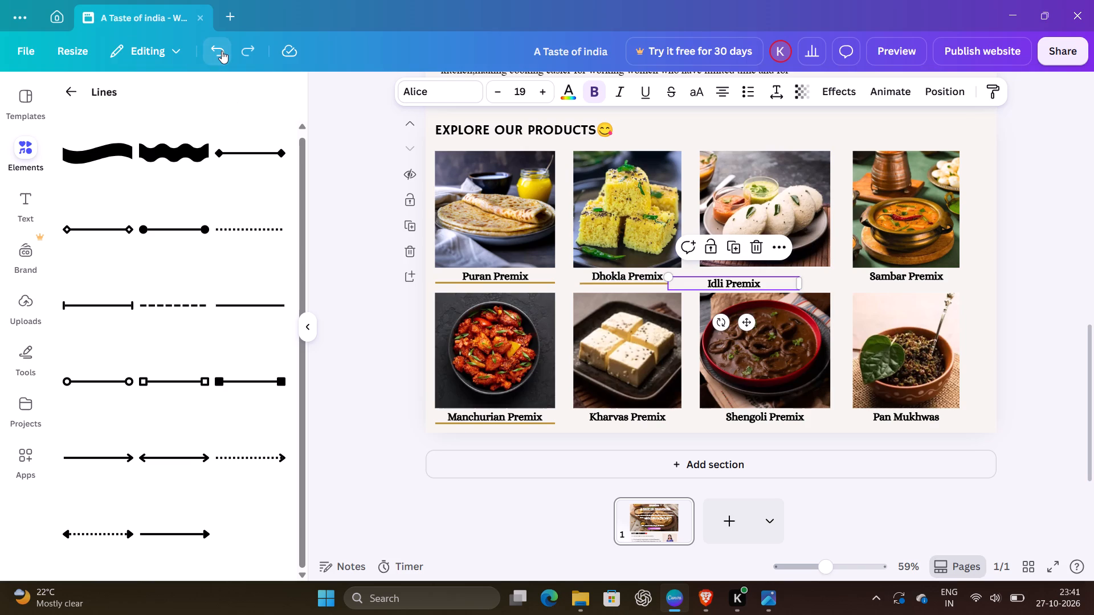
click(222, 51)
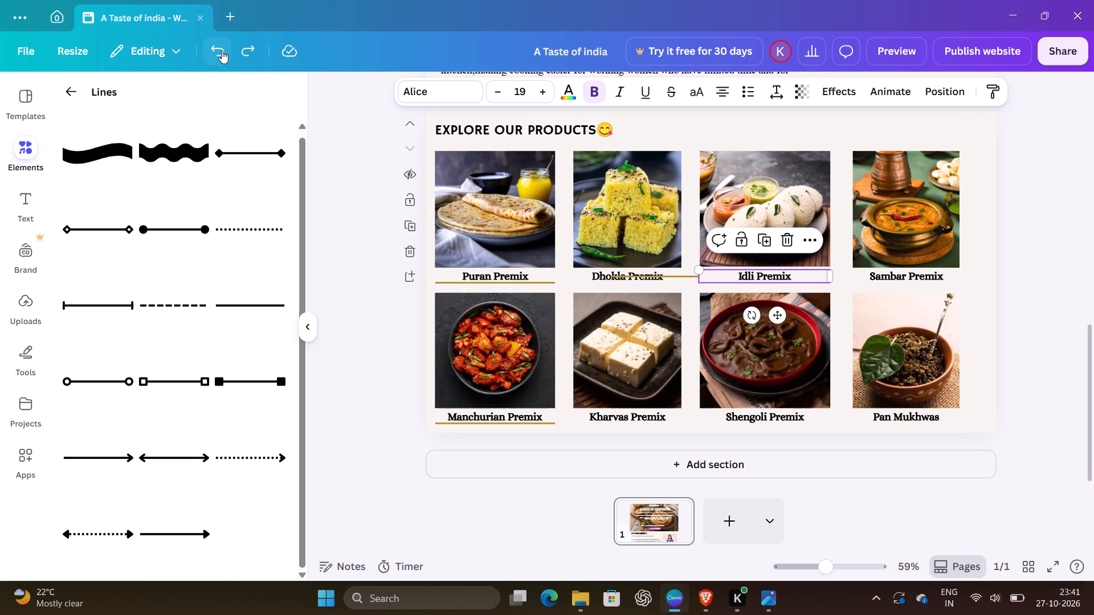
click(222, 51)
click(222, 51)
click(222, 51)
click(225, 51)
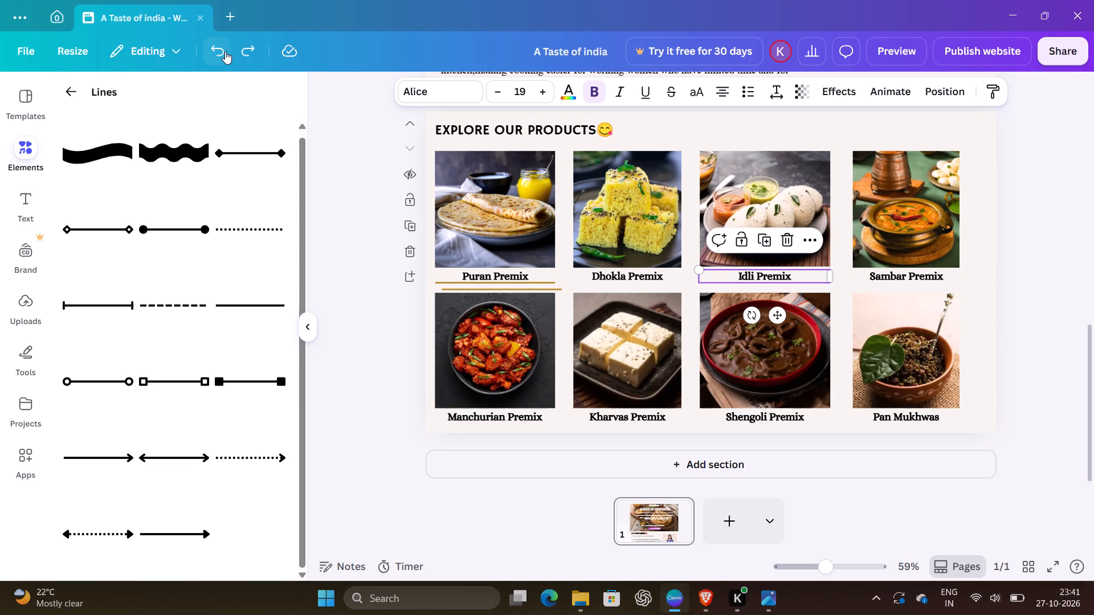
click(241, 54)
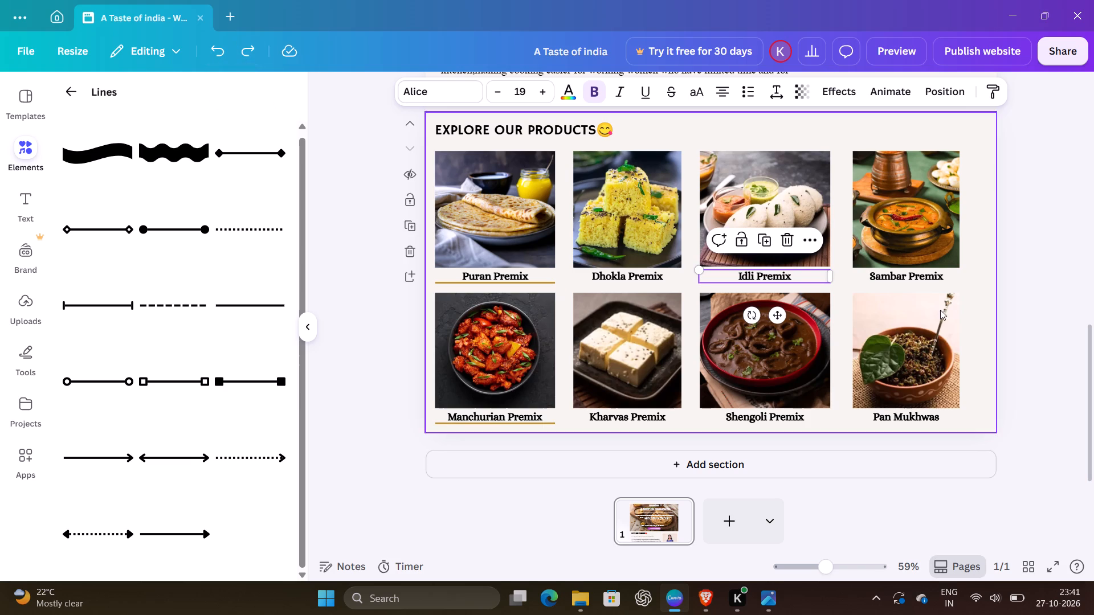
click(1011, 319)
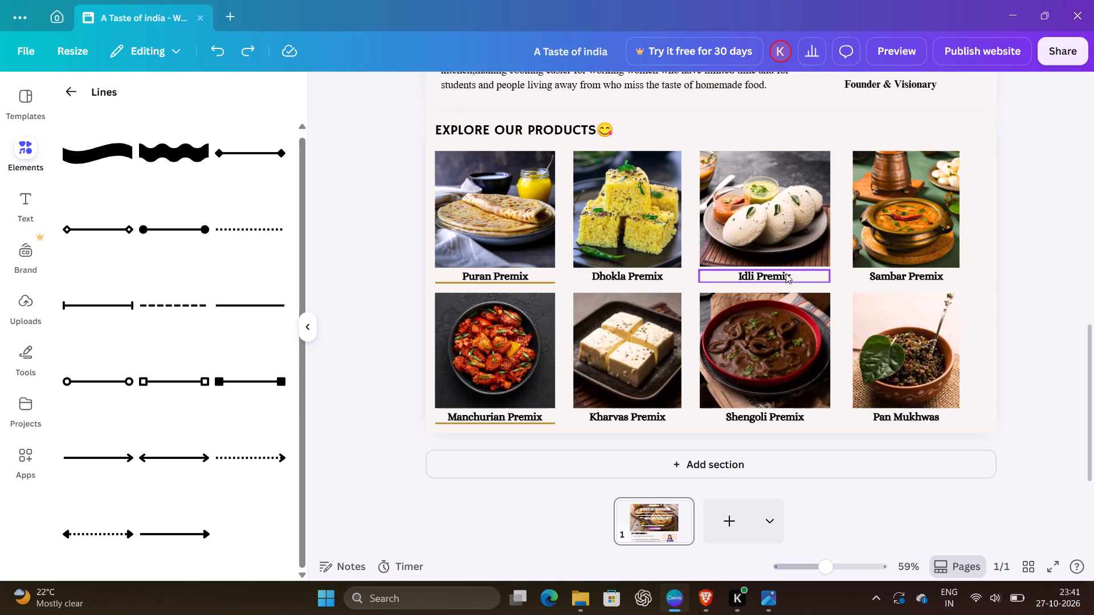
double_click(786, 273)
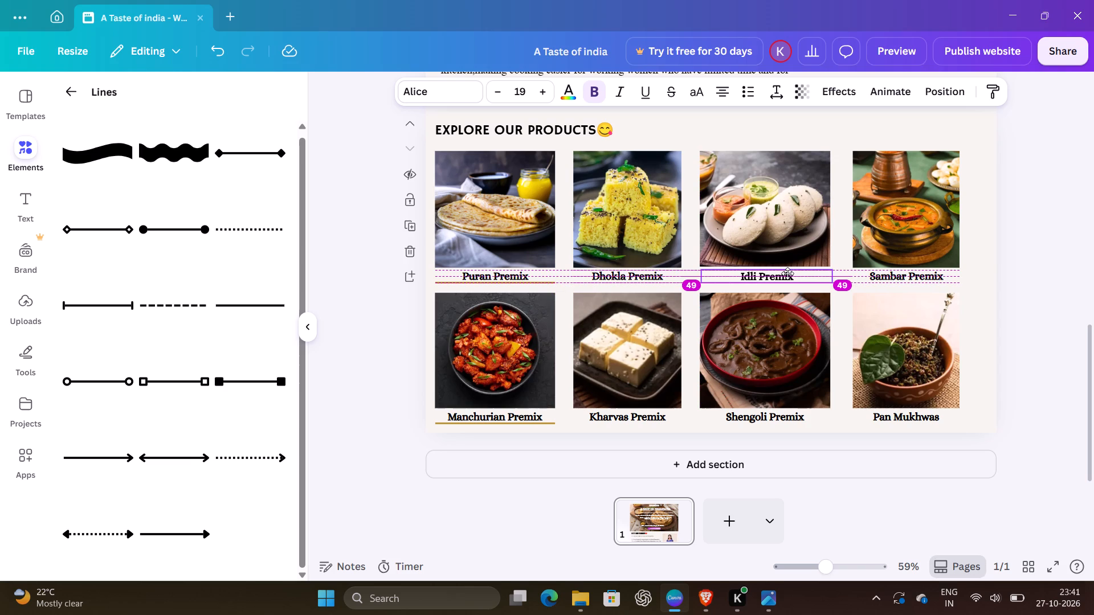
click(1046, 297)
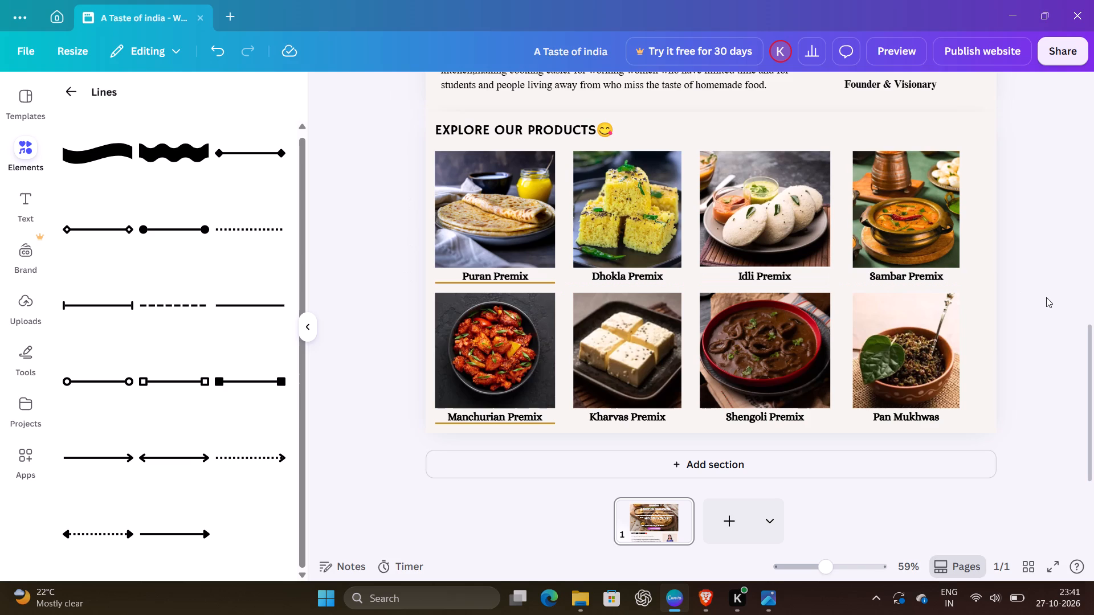
Add a plain golden-brown line just beneath the "Dhokla Premix" caption, level with the line under "Puran Premix".
click(629, 274)
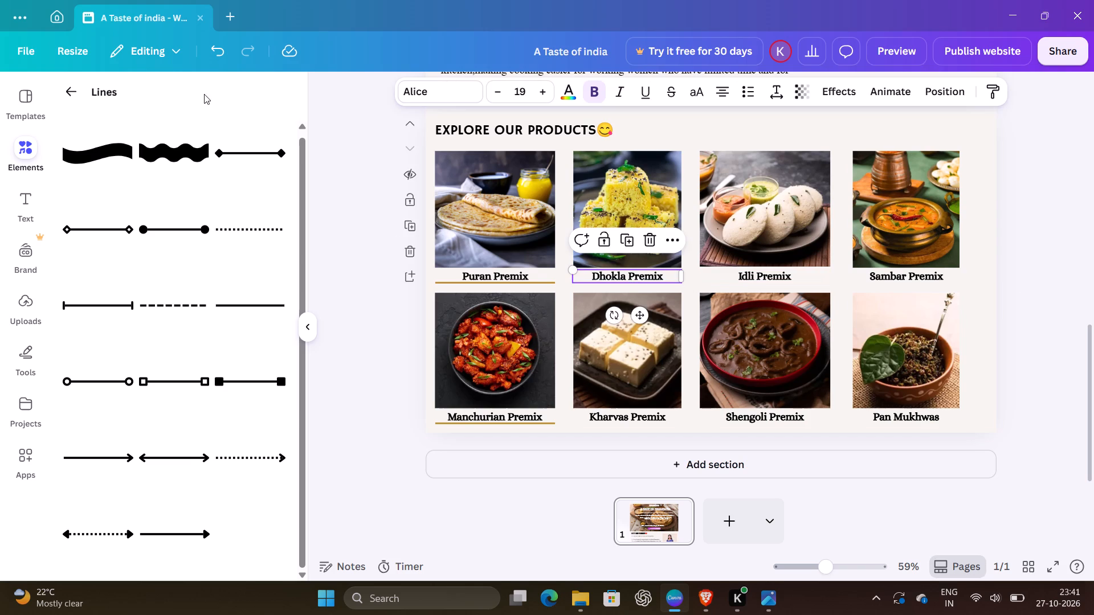
click(248, 300)
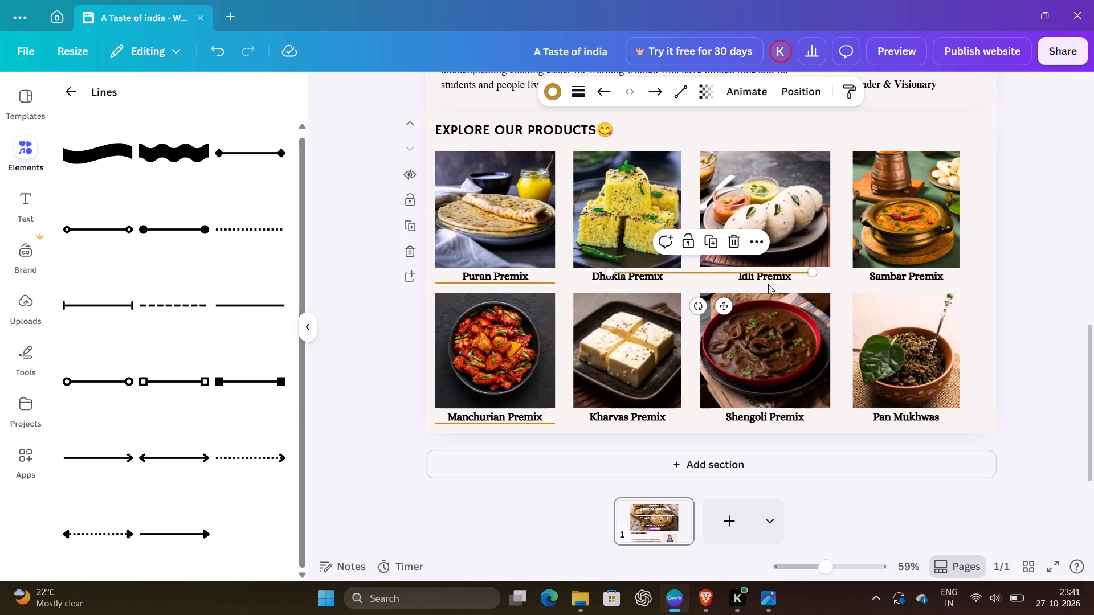
drag(729, 305, 684, 315)
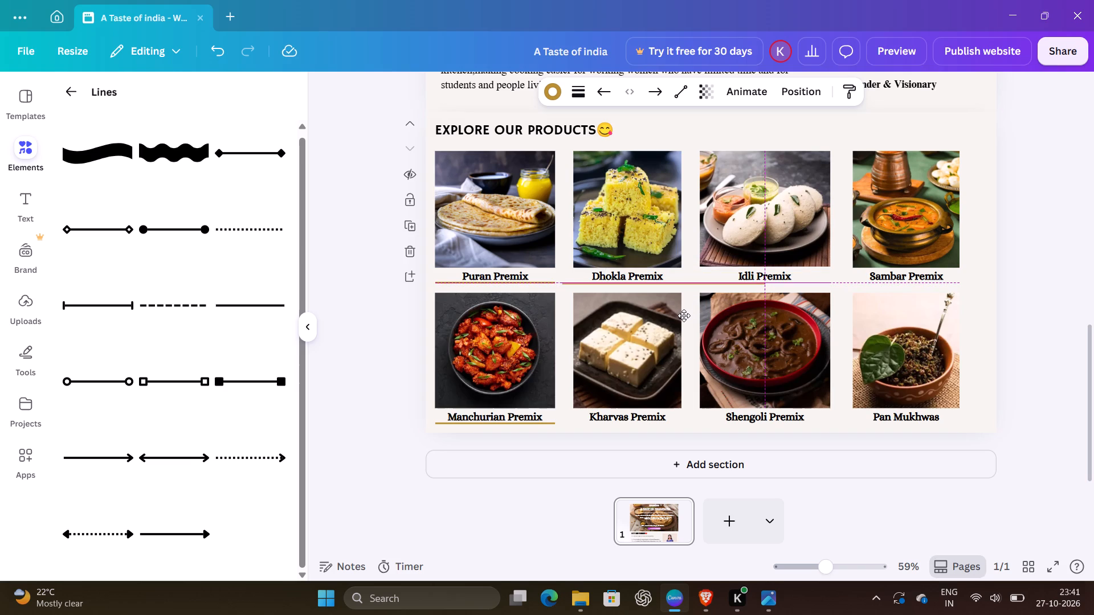
drag(684, 315, 686, 311)
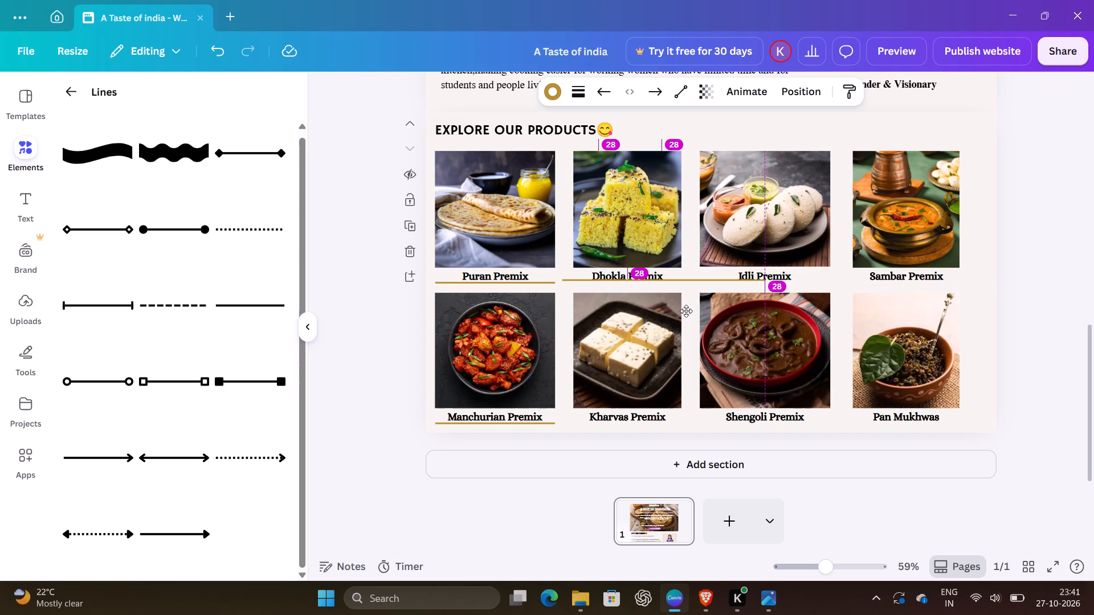
drag(686, 311, 684, 315)
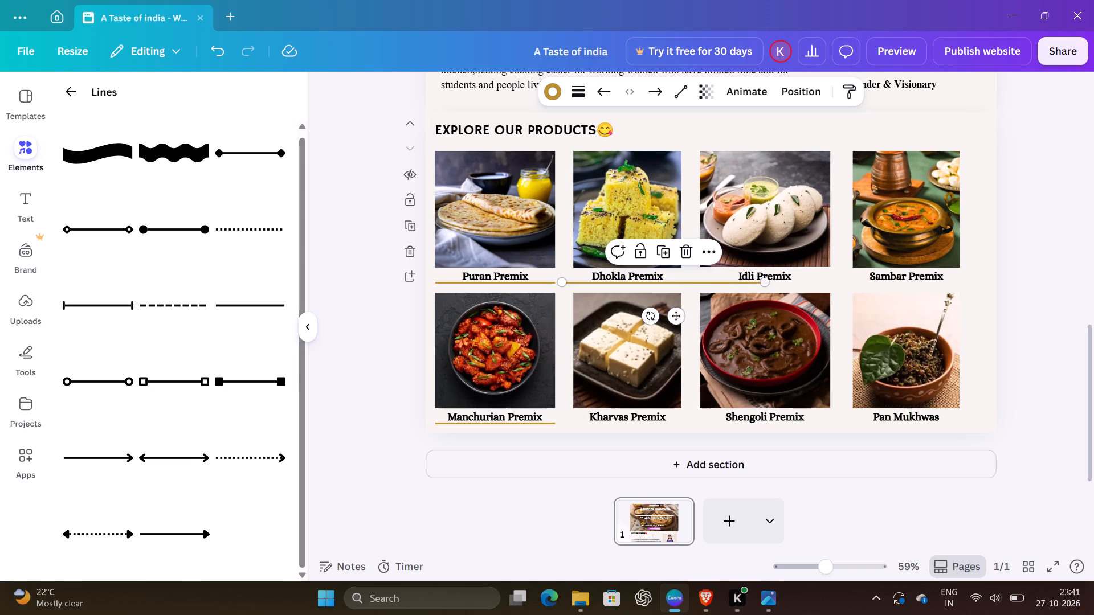
Shorten the line beneath "Dhokla Premix" from both ends so it stays level and spans the dhokla image's width.
drag(766, 281, 711, 285)
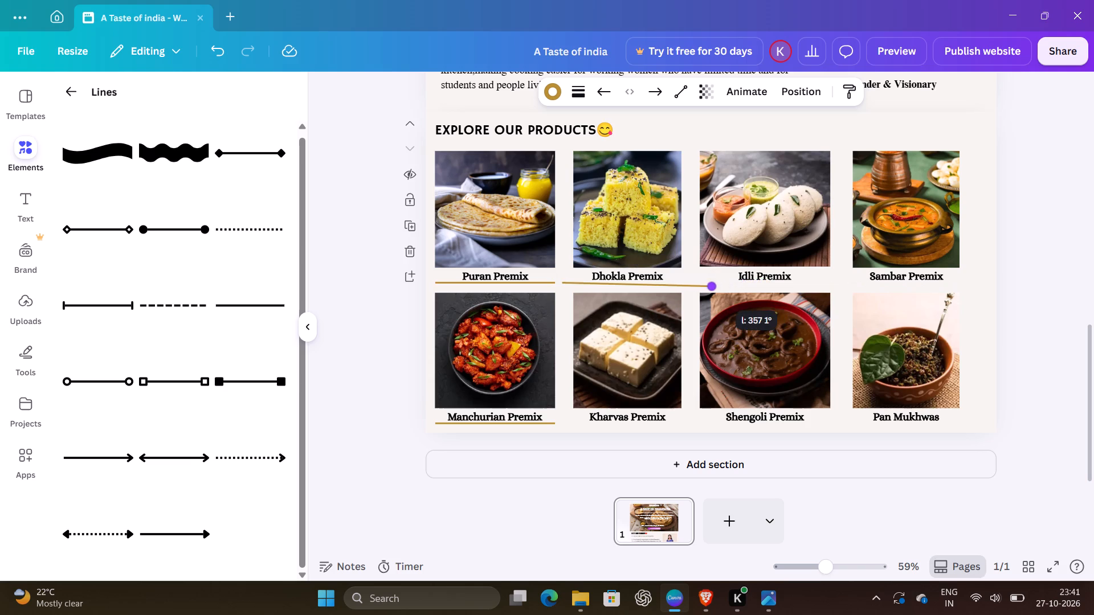
drag(711, 285, 687, 284)
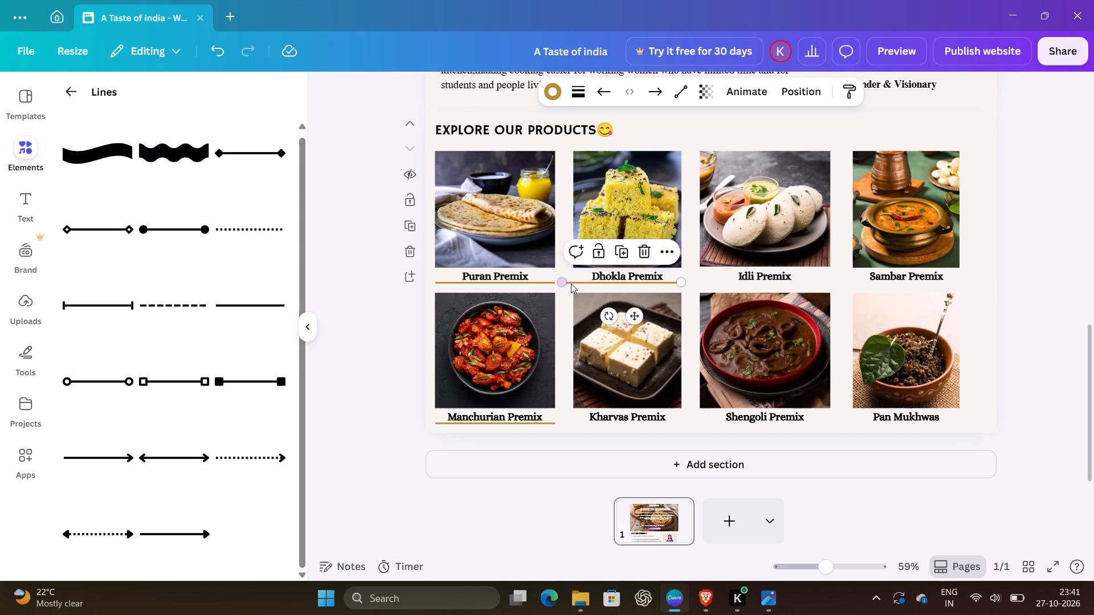
drag(564, 283, 568, 283)
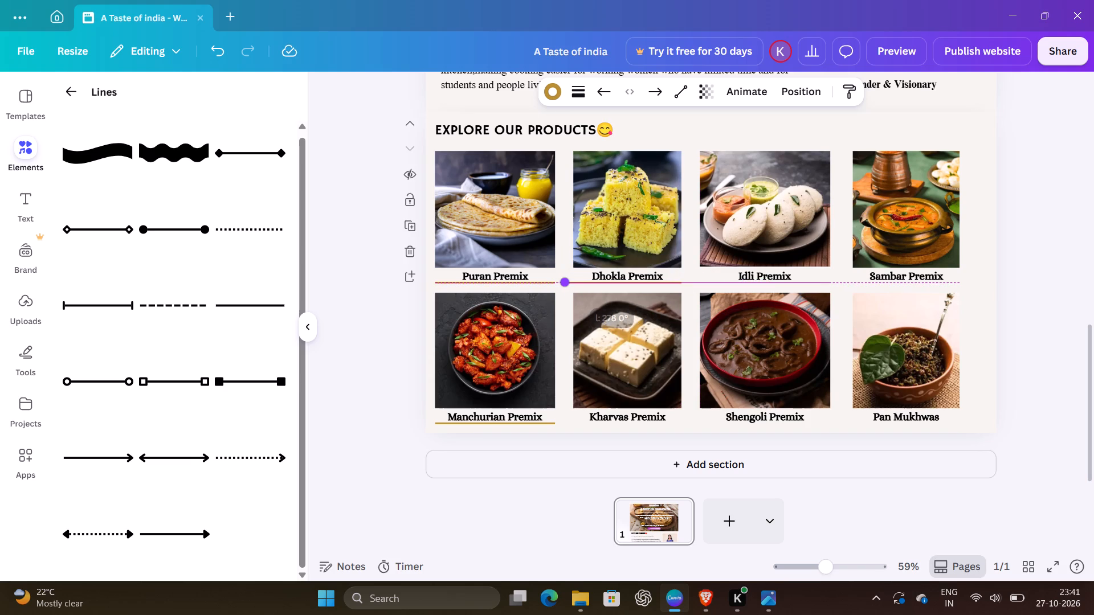
drag(568, 283, 575, 282)
click(390, 315)
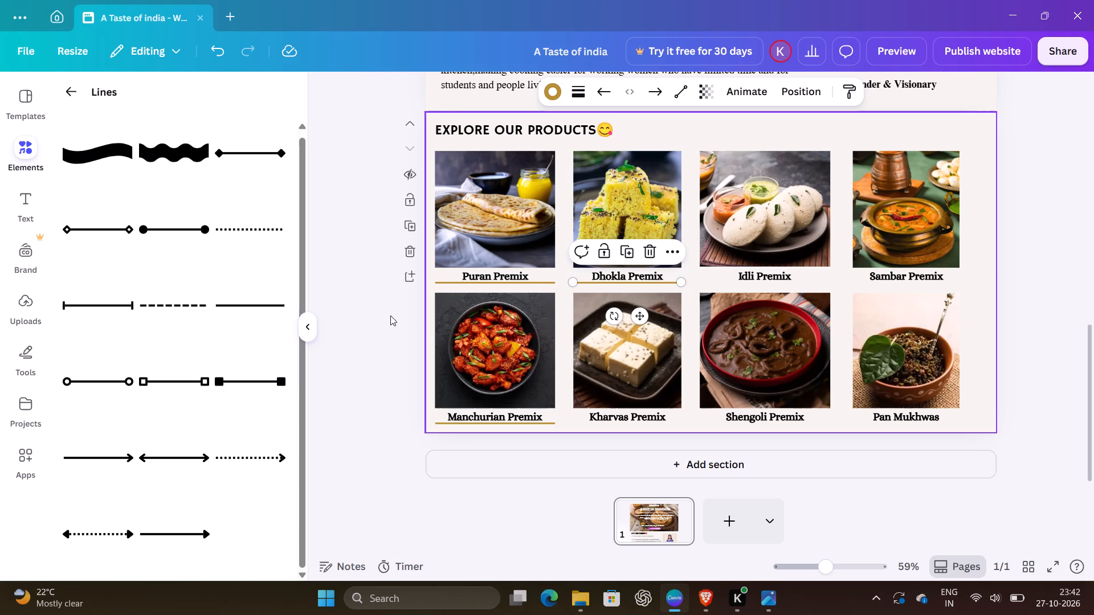
Duplicate the line beneath "Dhokla Premix" and fit the copy, about 258 long, under "Kharvas Premix", level with the "Manchurian Premix" line.
double_click(599, 282)
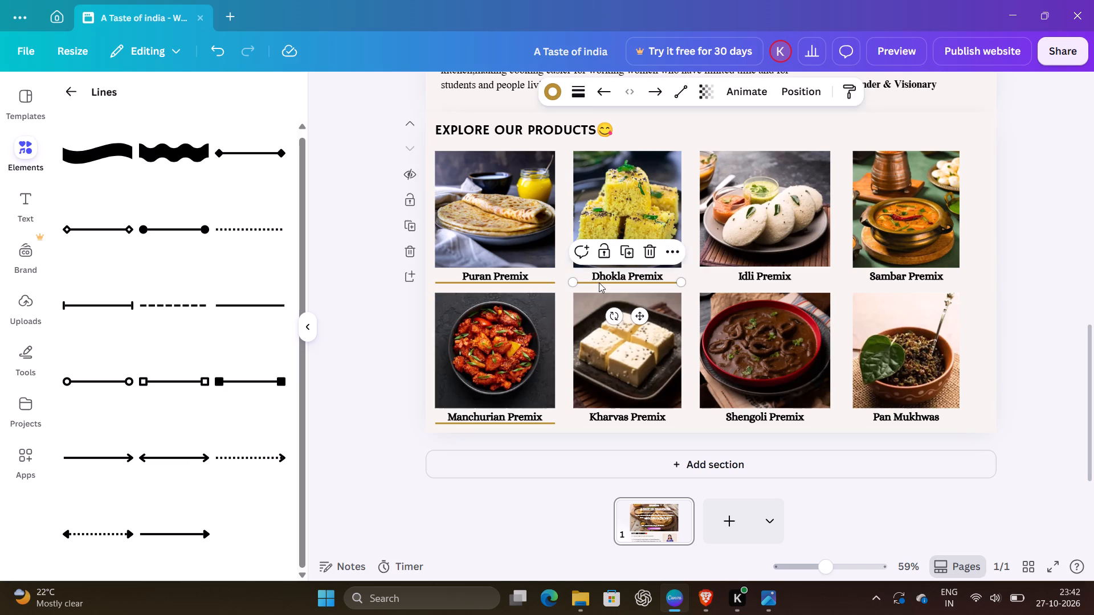
click(612, 283)
click(666, 254)
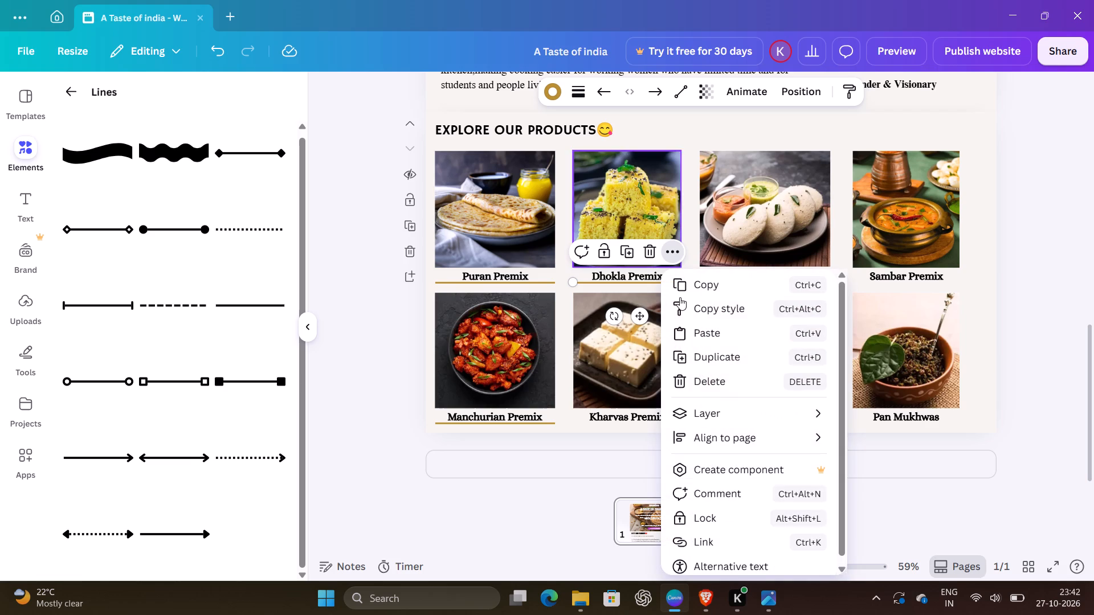
click(691, 356)
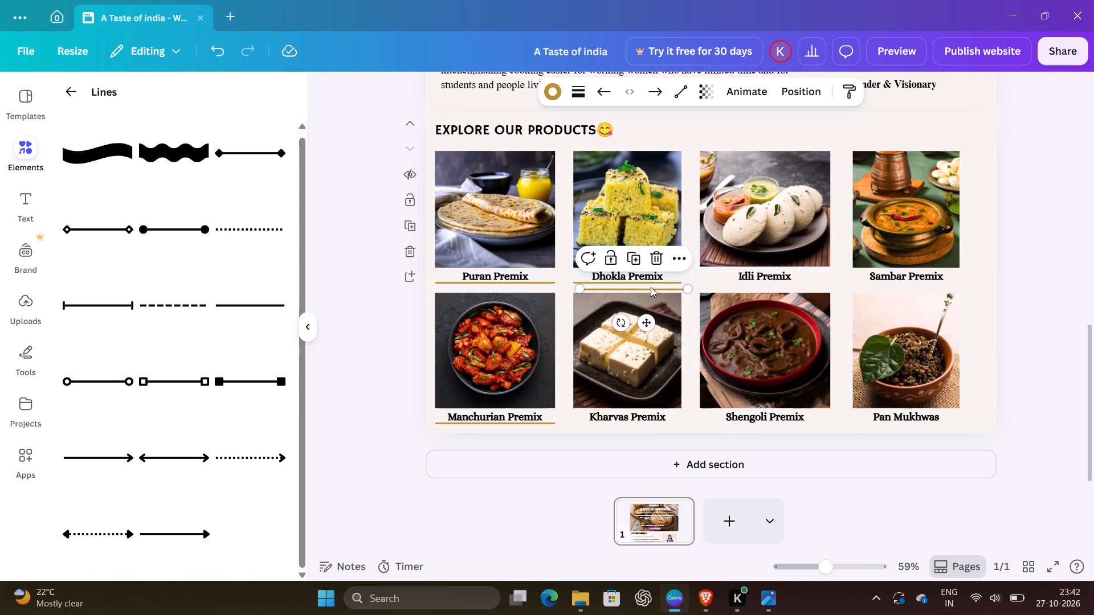
drag(645, 325, 636, 447)
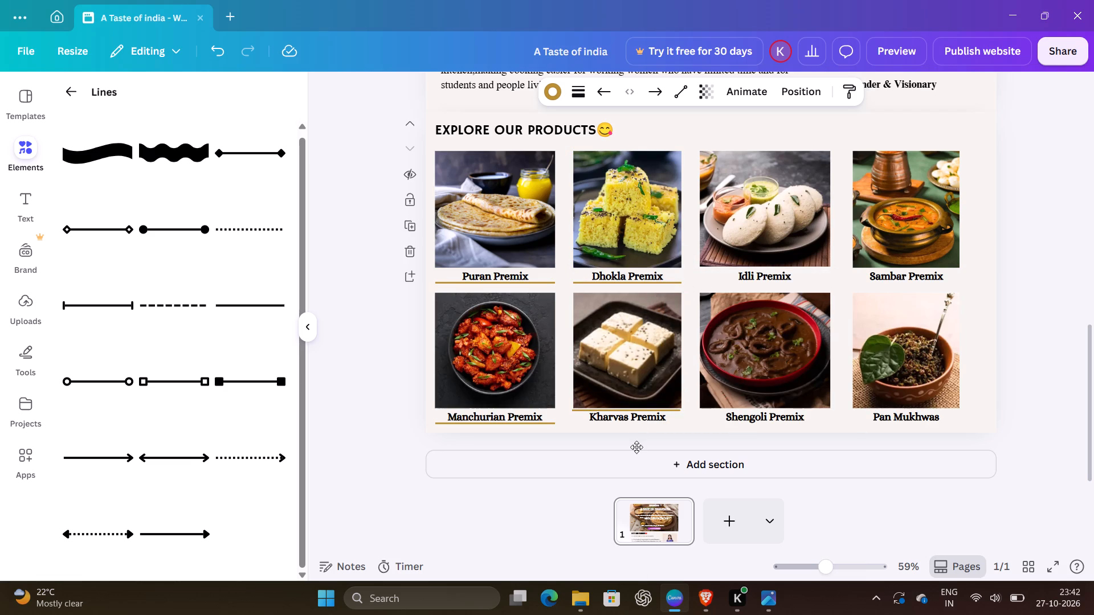
drag(636, 447, 636, 459)
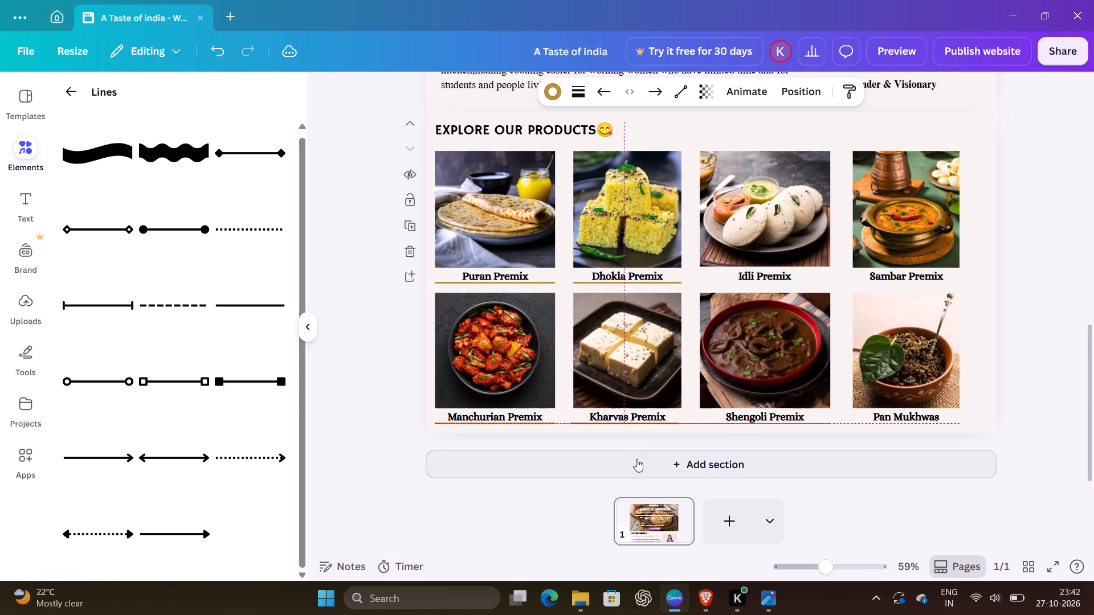
drag(636, 459, 642, 458)
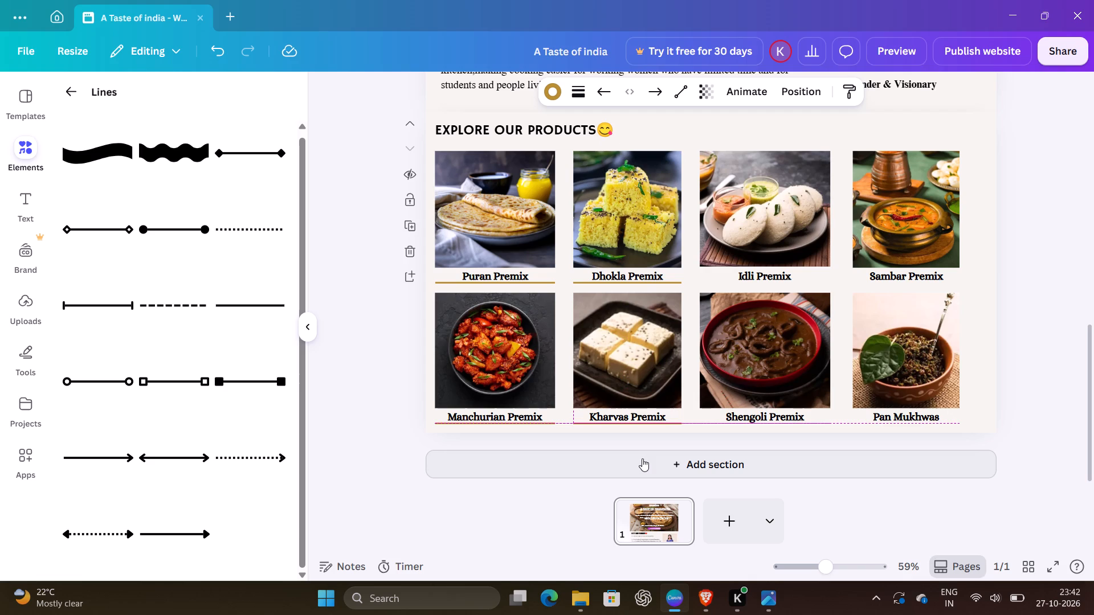
drag(642, 458, 642, 458)
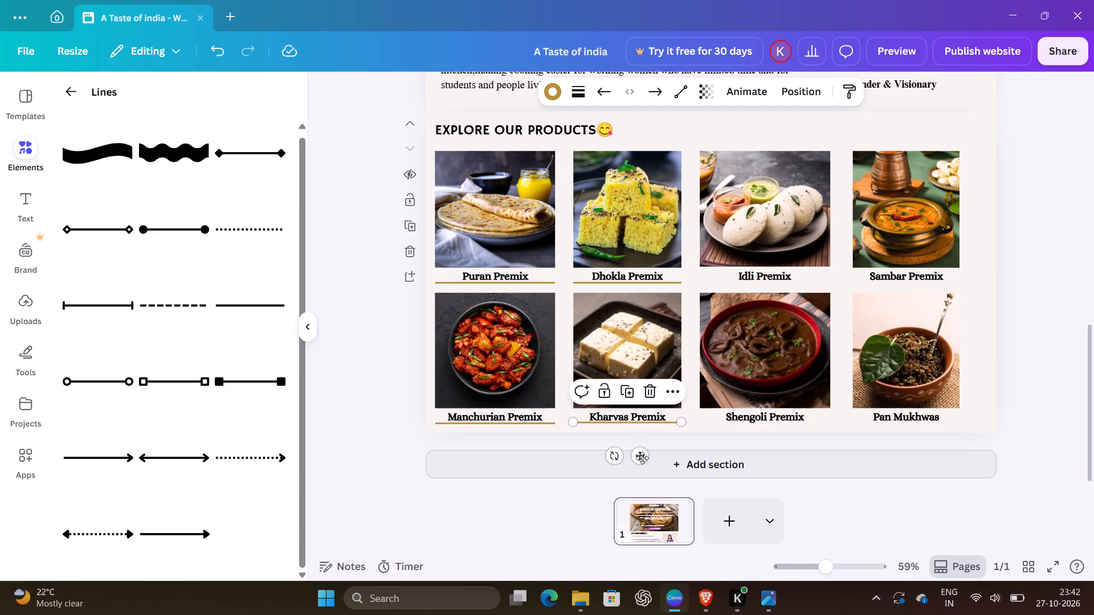
click(641, 453)
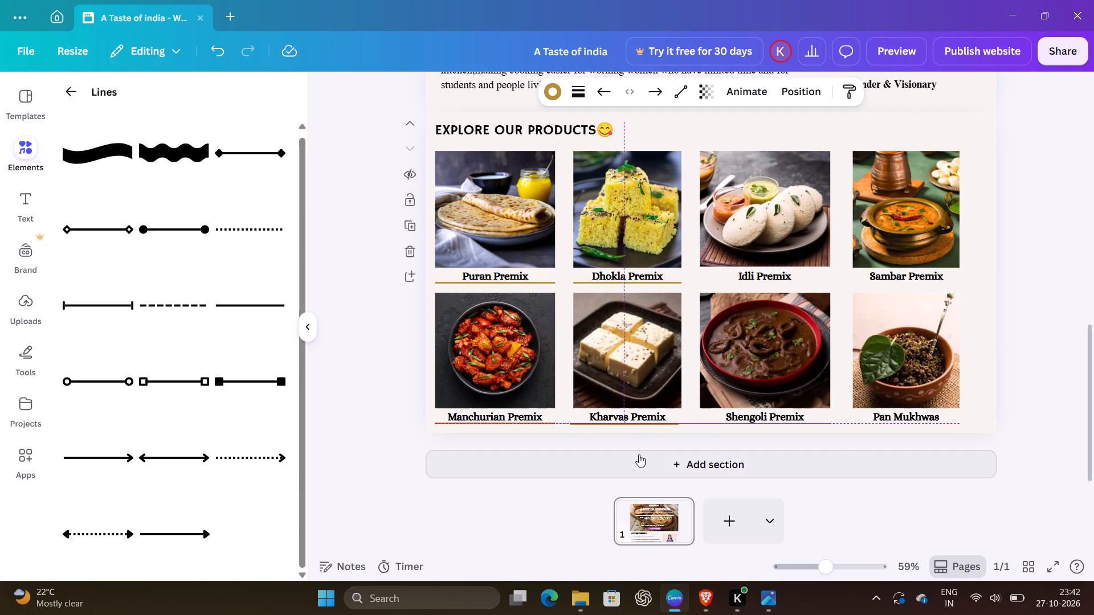
drag(639, 453, 640, 453)
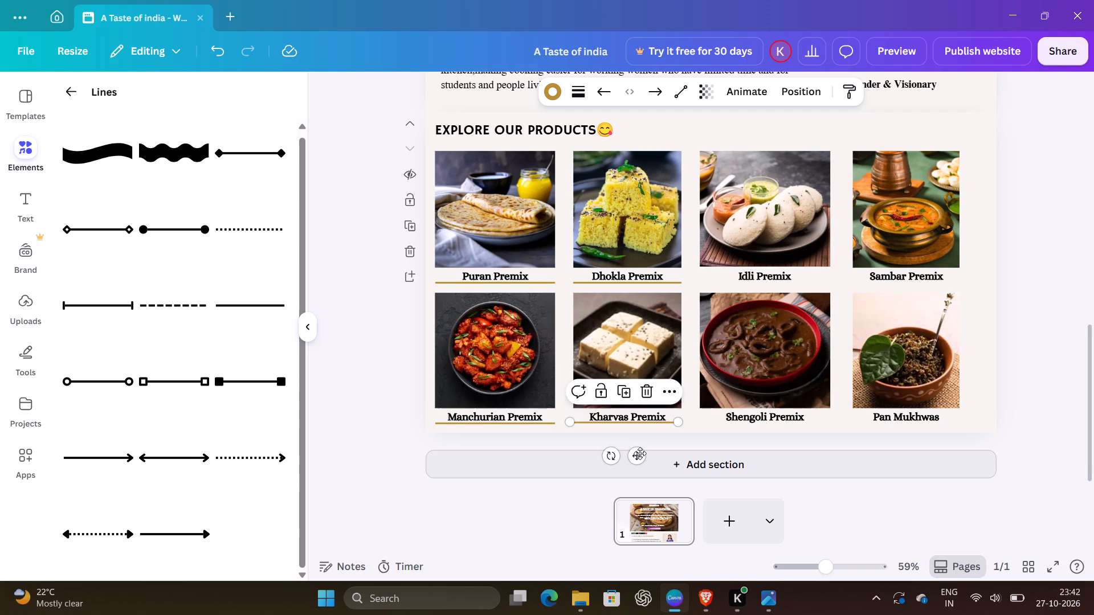
drag(640, 453, 645, 454)
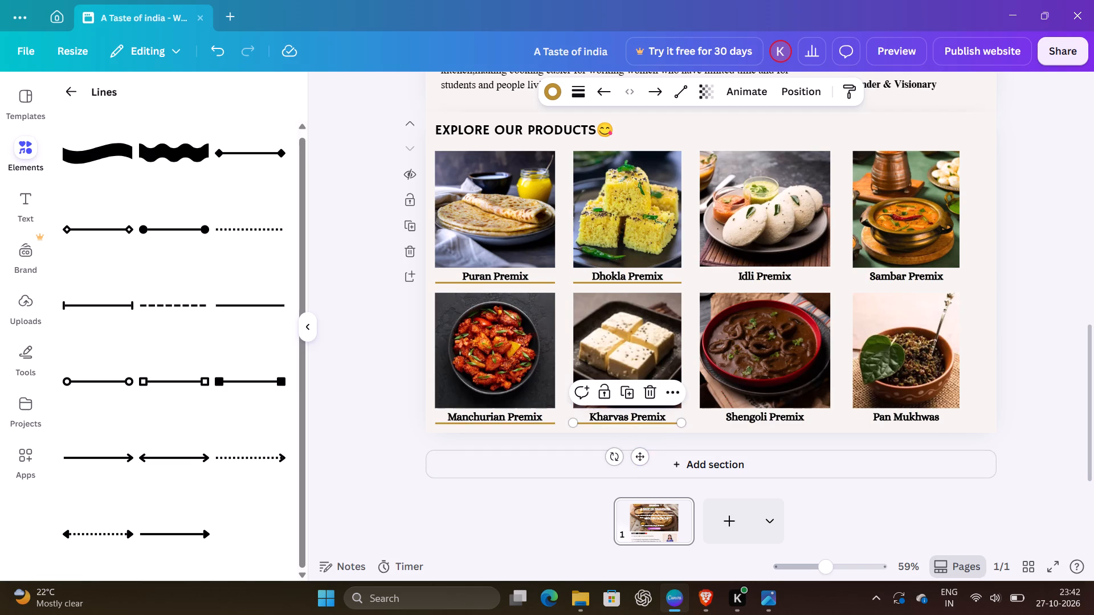
click(679, 425)
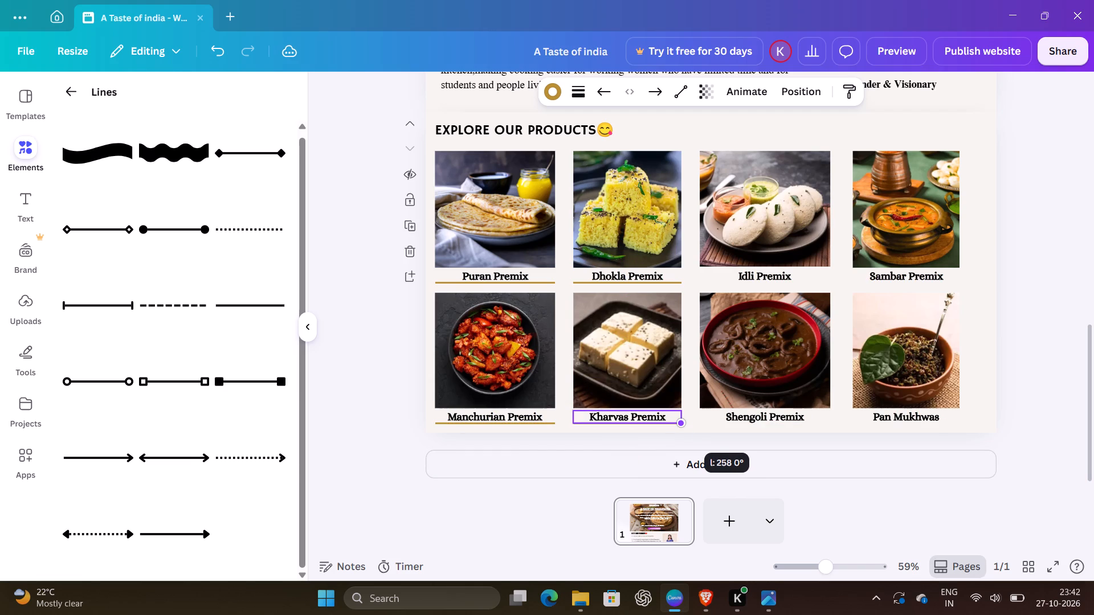
click(545, 506)
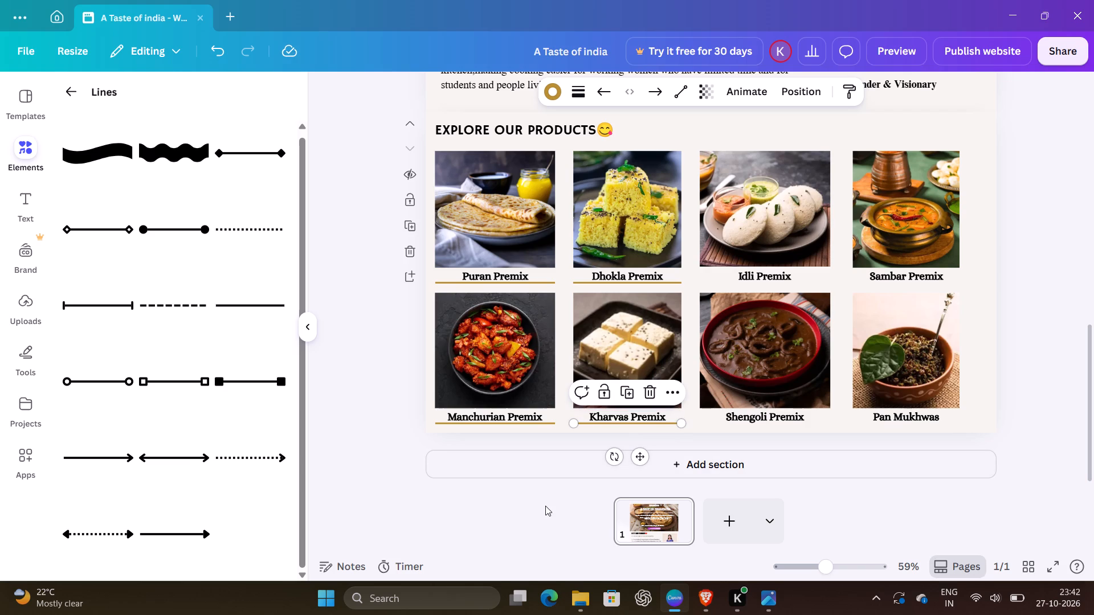
click(1012, 245)
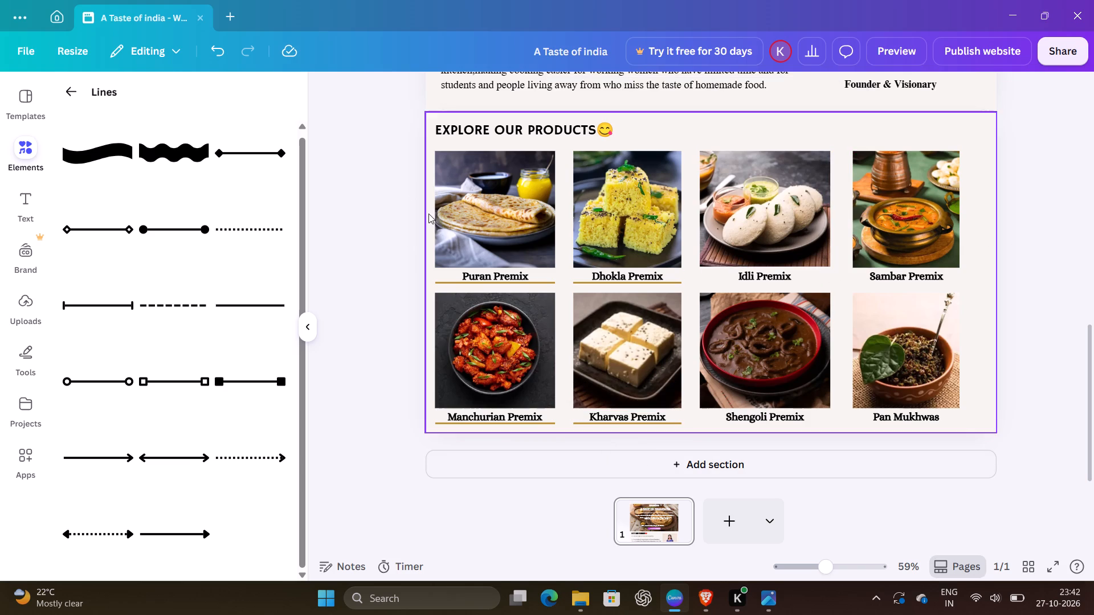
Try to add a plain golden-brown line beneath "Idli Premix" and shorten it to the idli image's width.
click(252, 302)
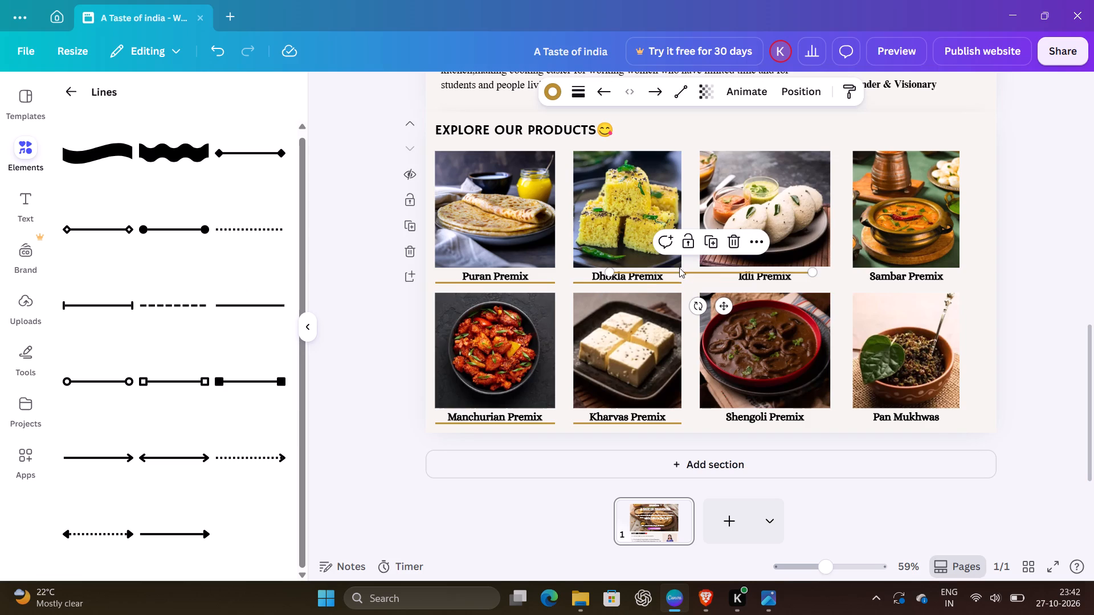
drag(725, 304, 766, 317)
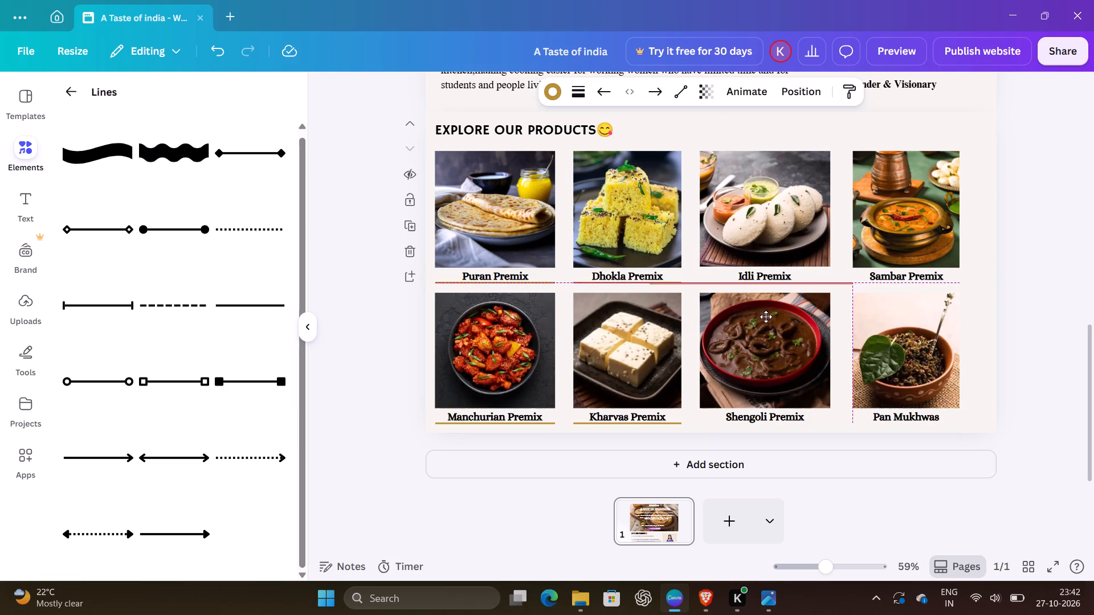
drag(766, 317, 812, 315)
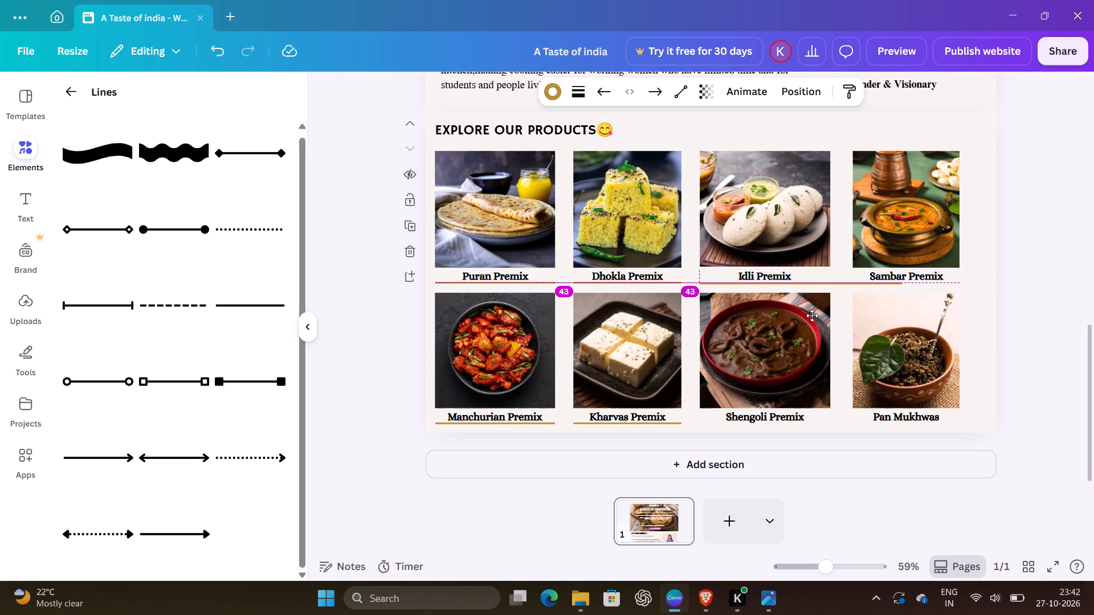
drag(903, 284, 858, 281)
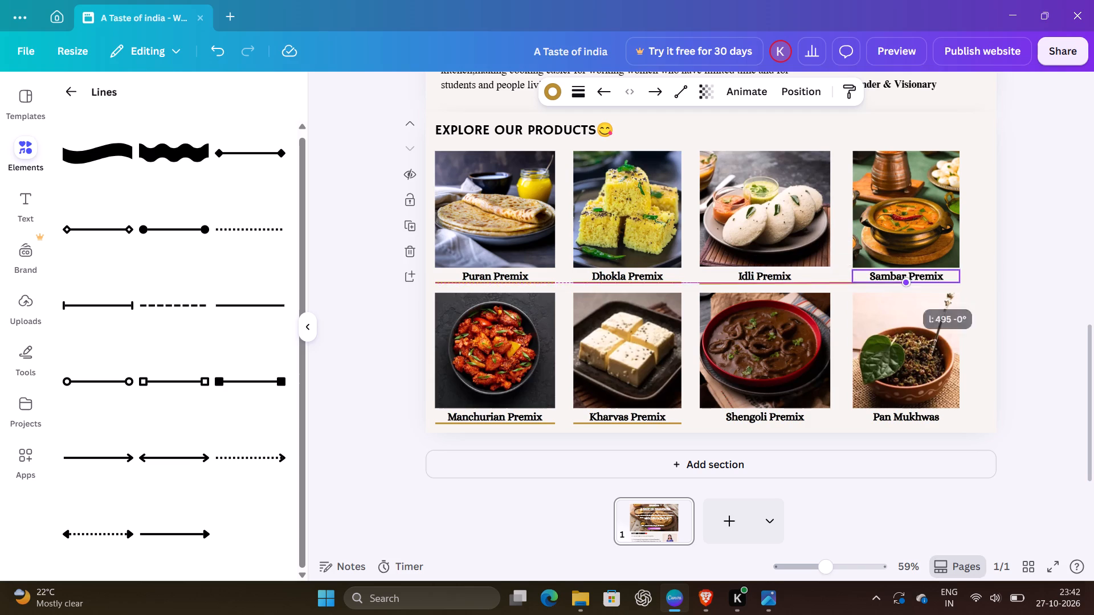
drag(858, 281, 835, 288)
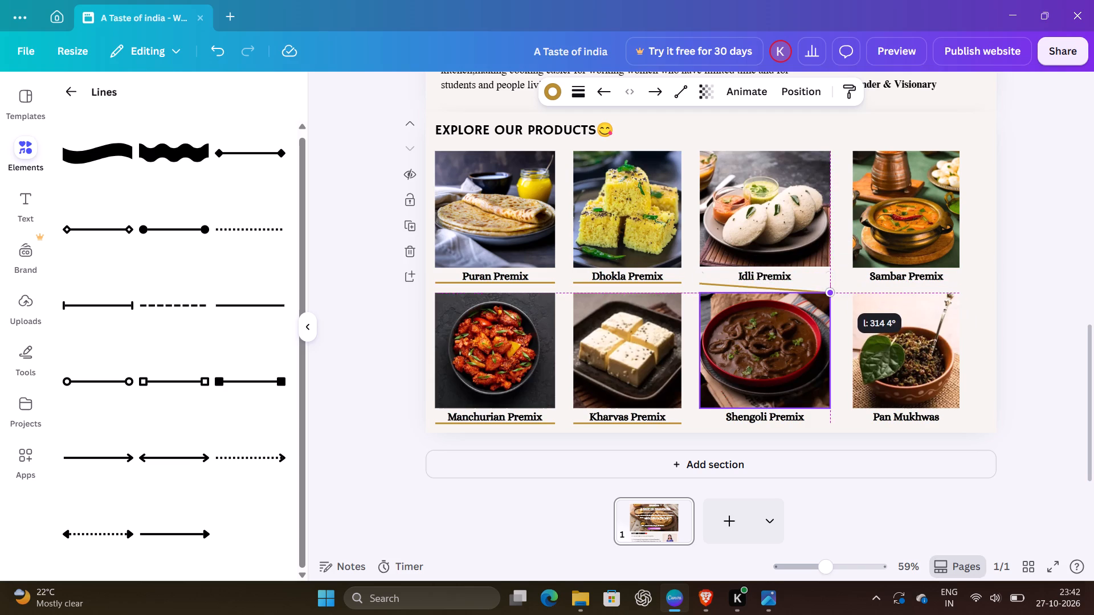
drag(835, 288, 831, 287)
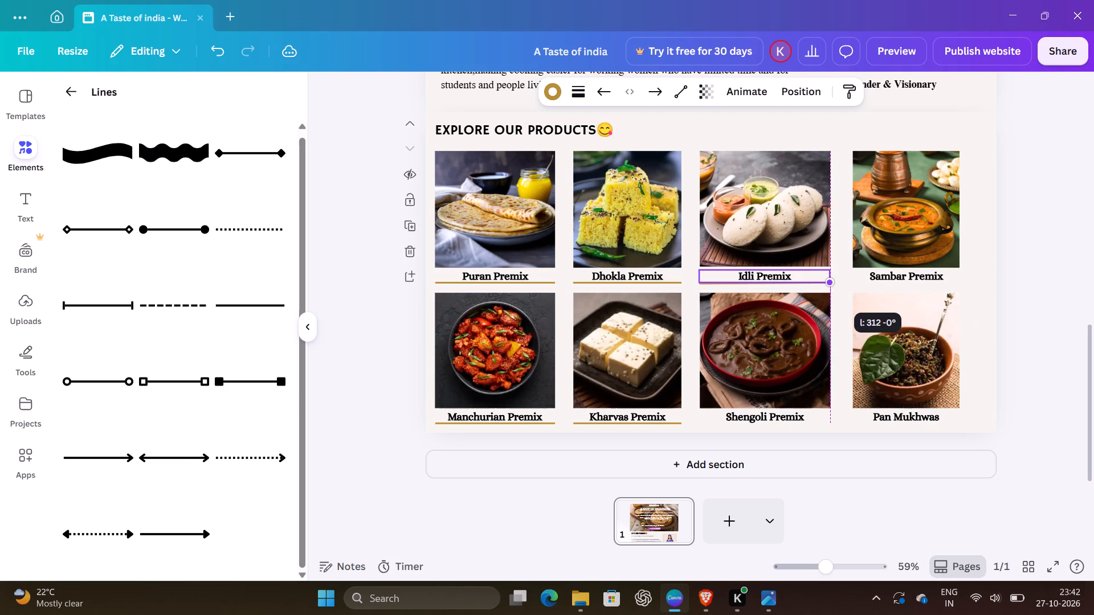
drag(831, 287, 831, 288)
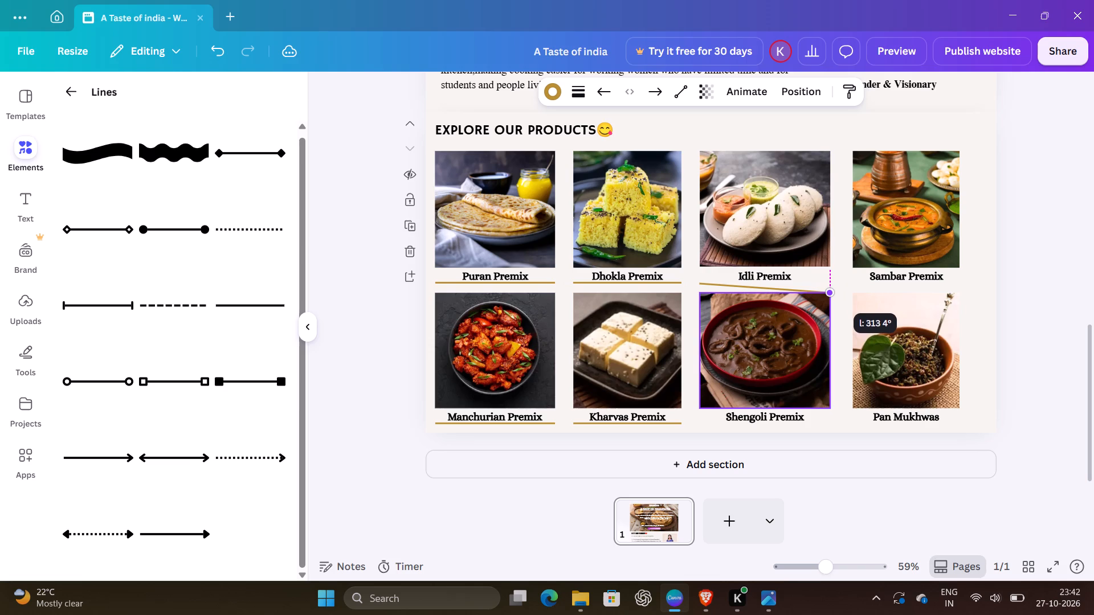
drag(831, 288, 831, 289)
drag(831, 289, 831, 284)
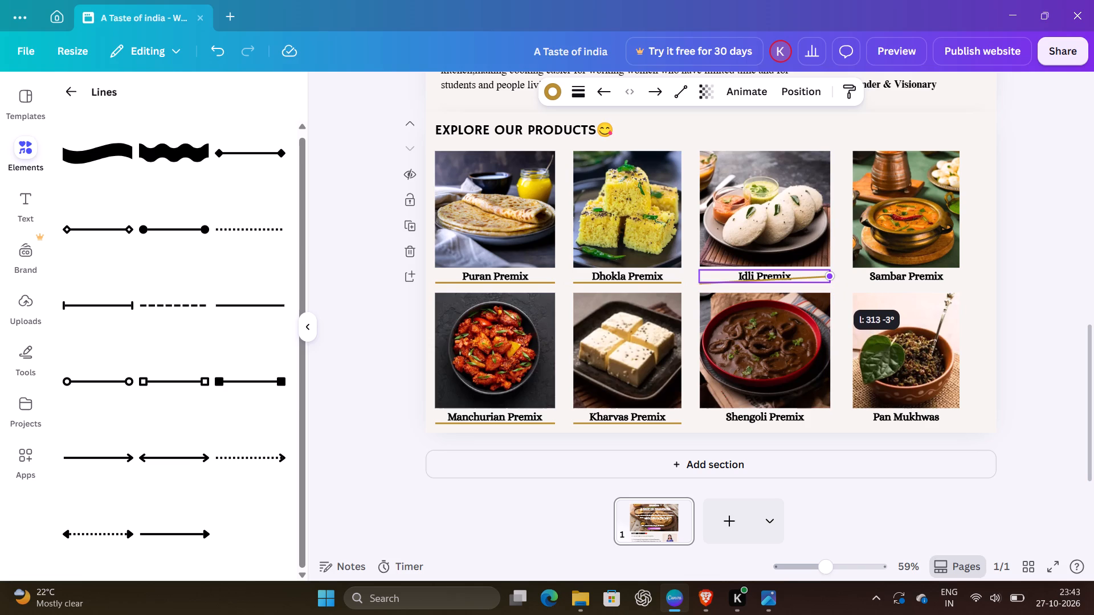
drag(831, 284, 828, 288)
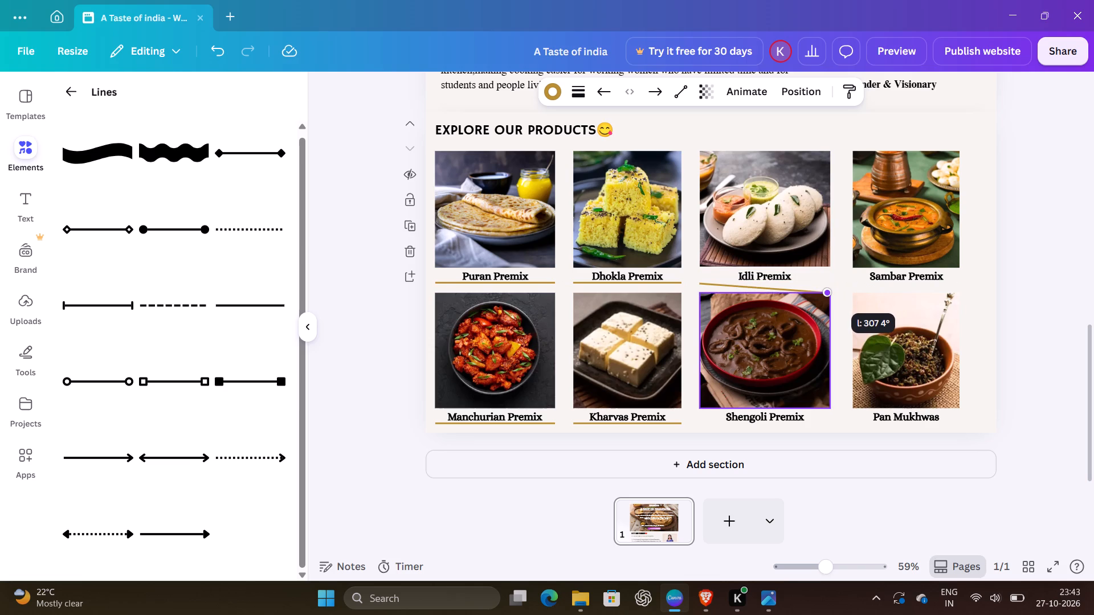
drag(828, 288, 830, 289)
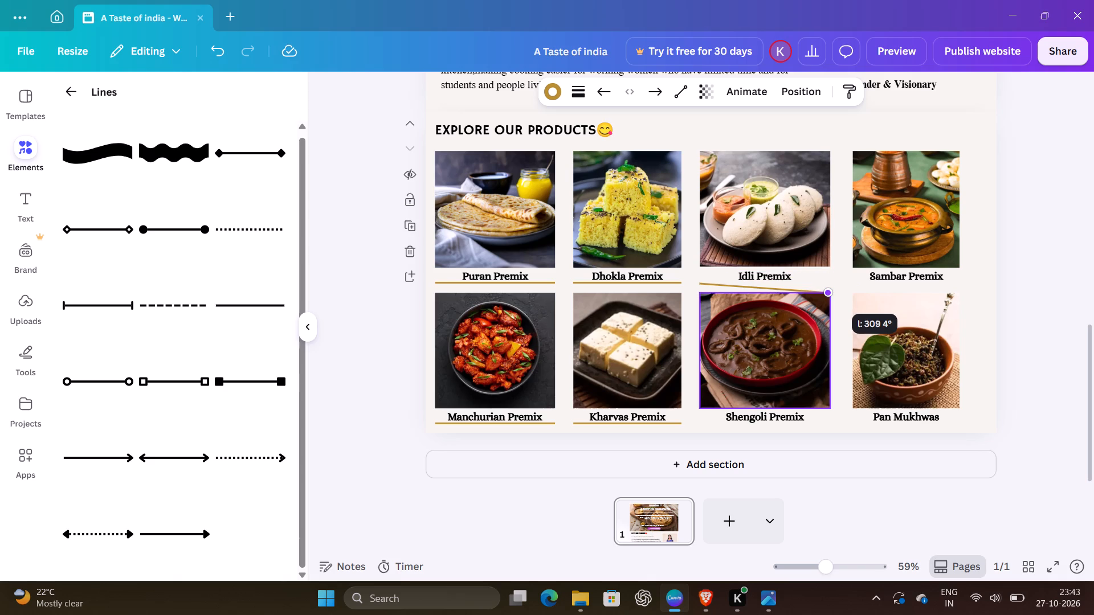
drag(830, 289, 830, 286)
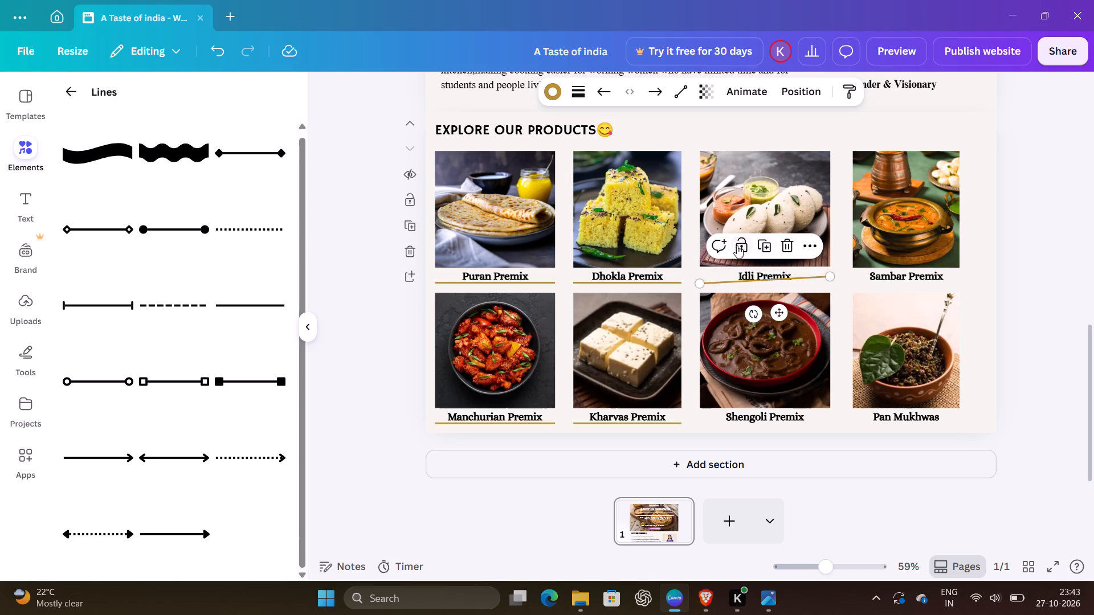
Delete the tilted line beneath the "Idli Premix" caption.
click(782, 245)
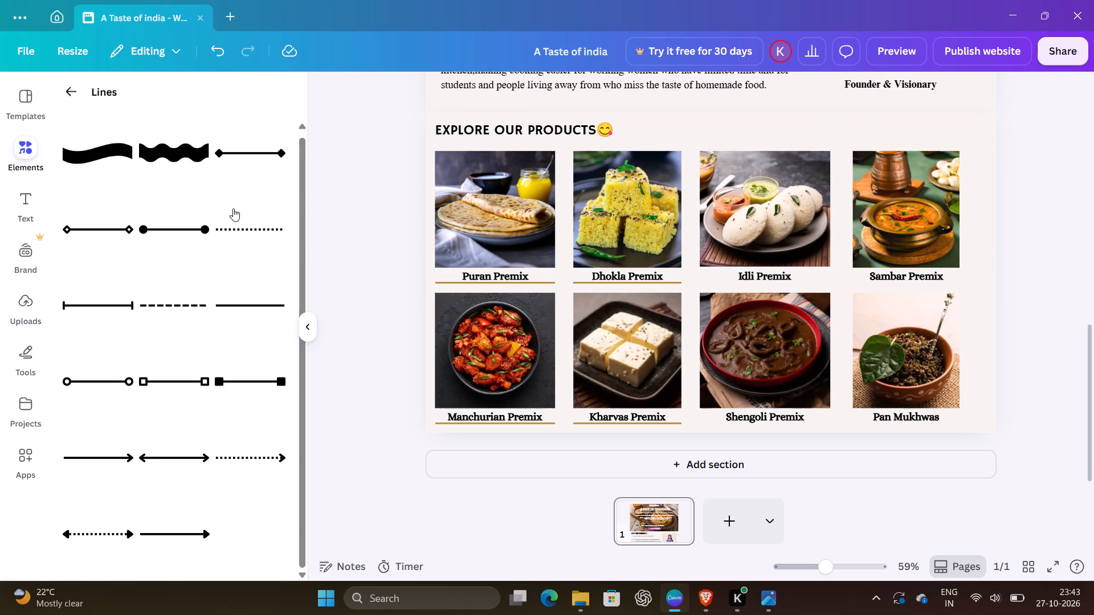
Add a plain golden-brown line beneath "Idli Premix", level with the "Dhokla Premix" line and shortened to nearly the idli image's width.
click(255, 306)
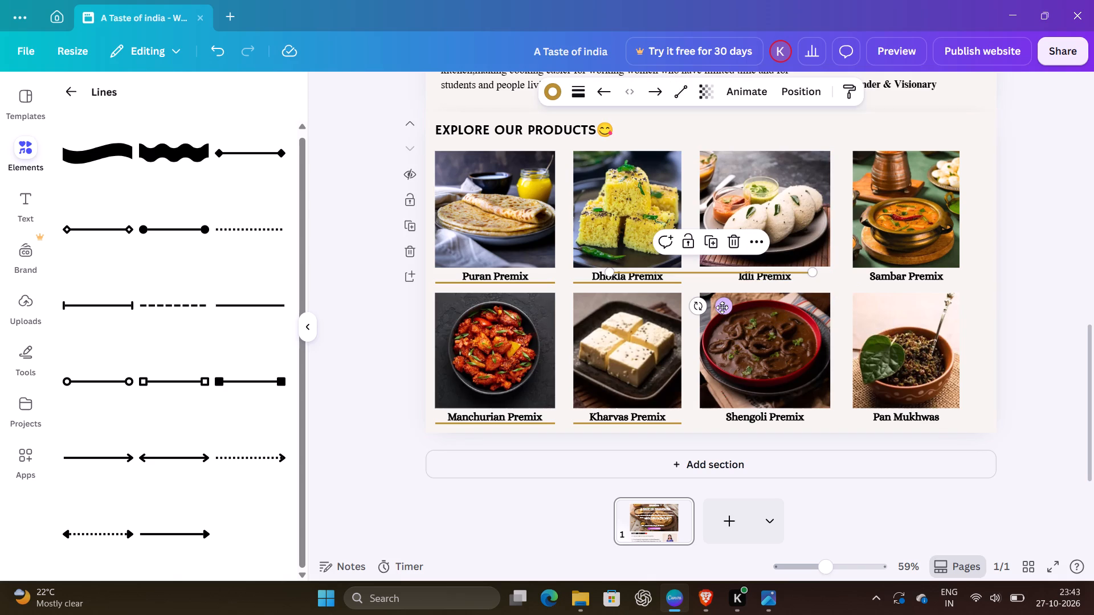
drag(722, 307, 807, 317)
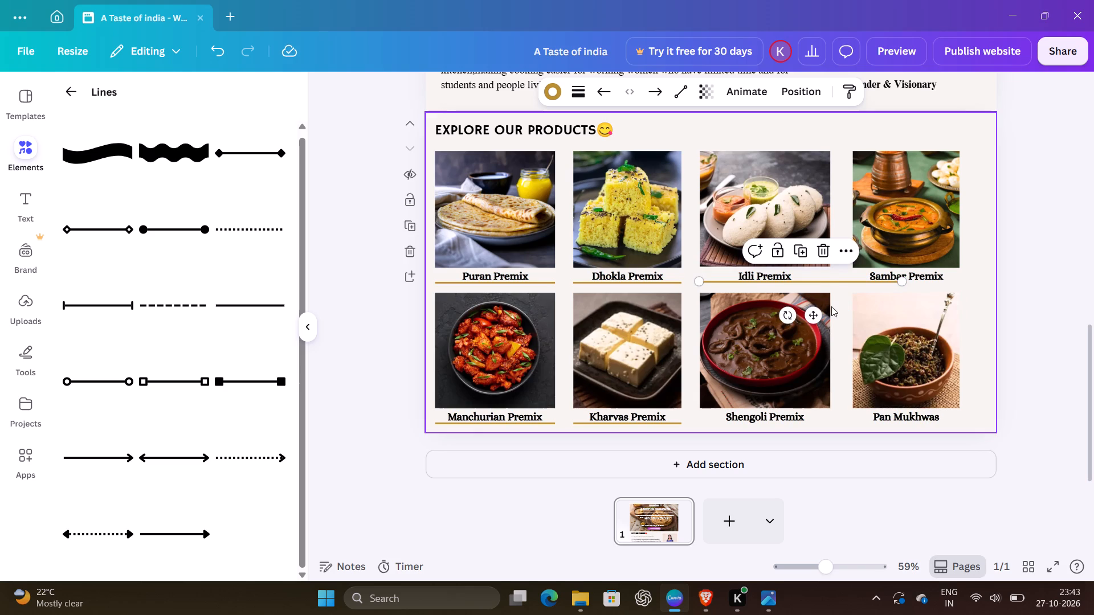
double_click(818, 314)
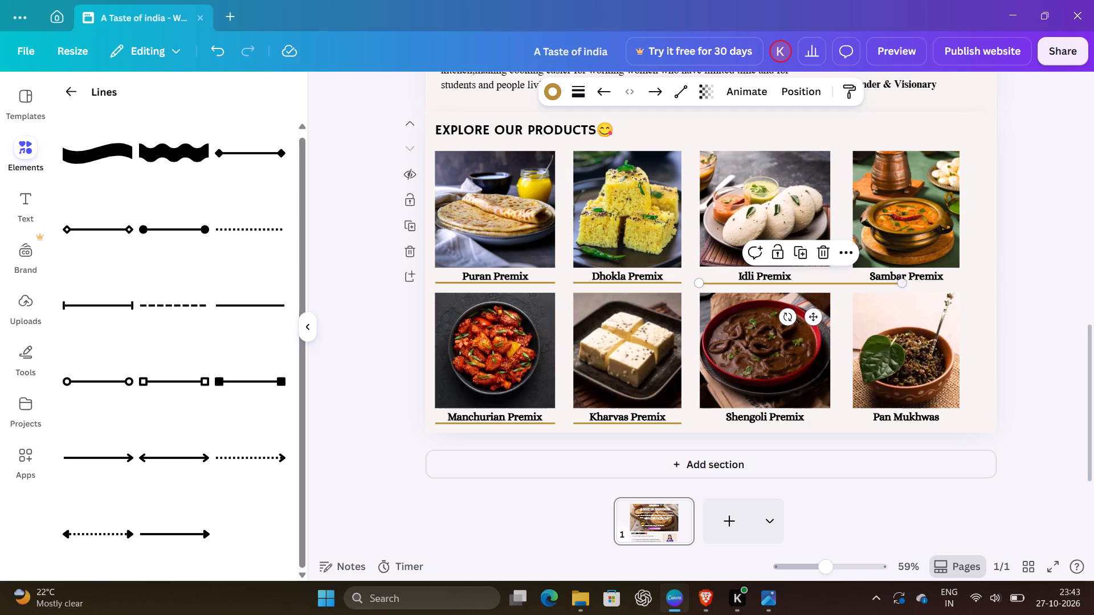
drag(902, 282, 830, 285)
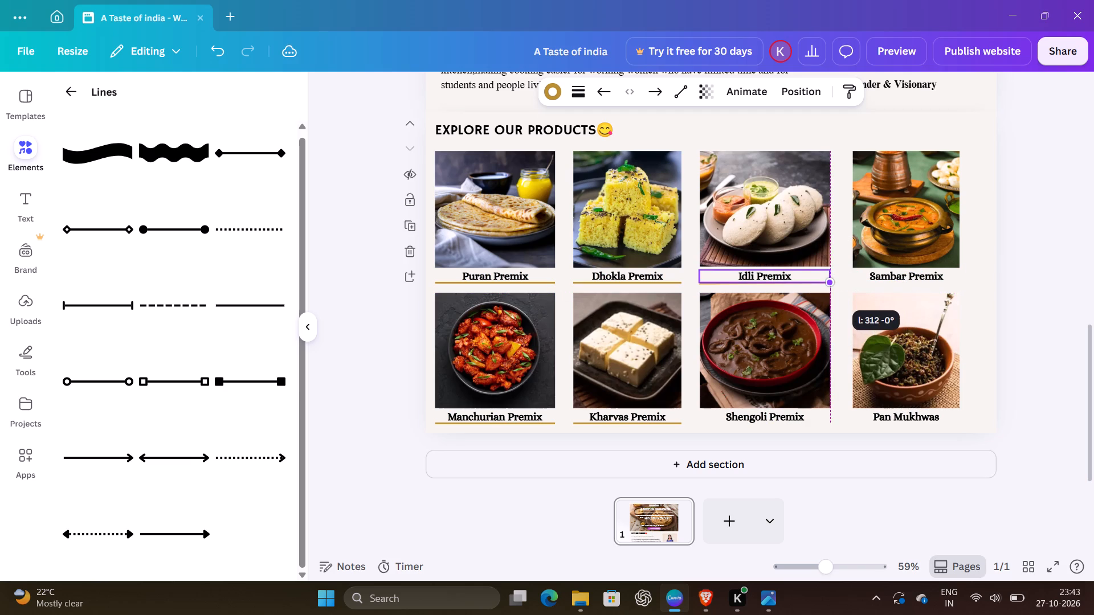
drag(830, 285, 828, 285)
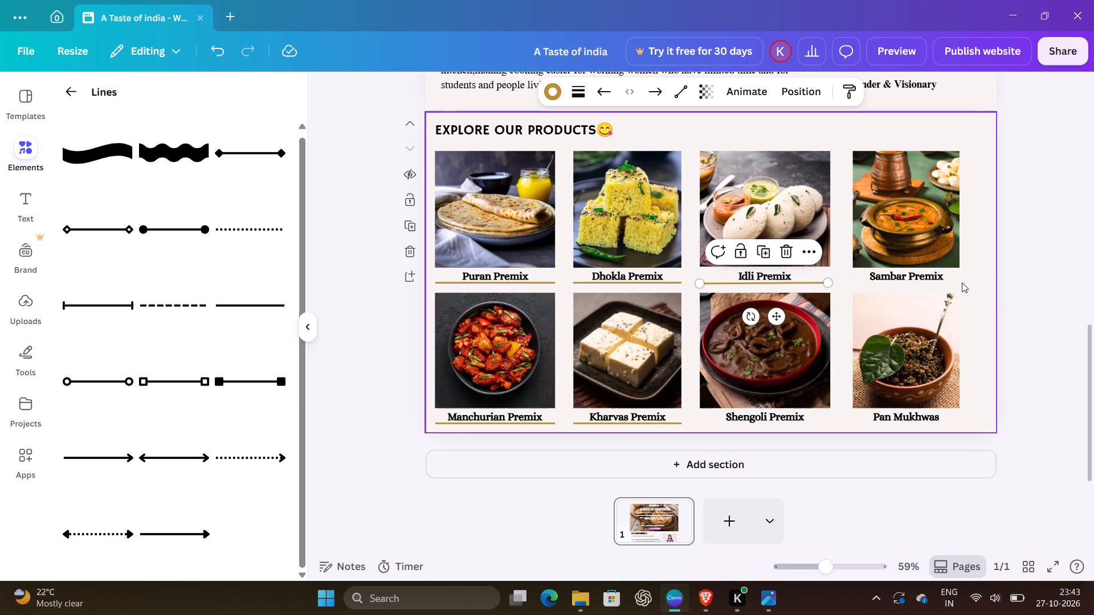
click(1018, 304)
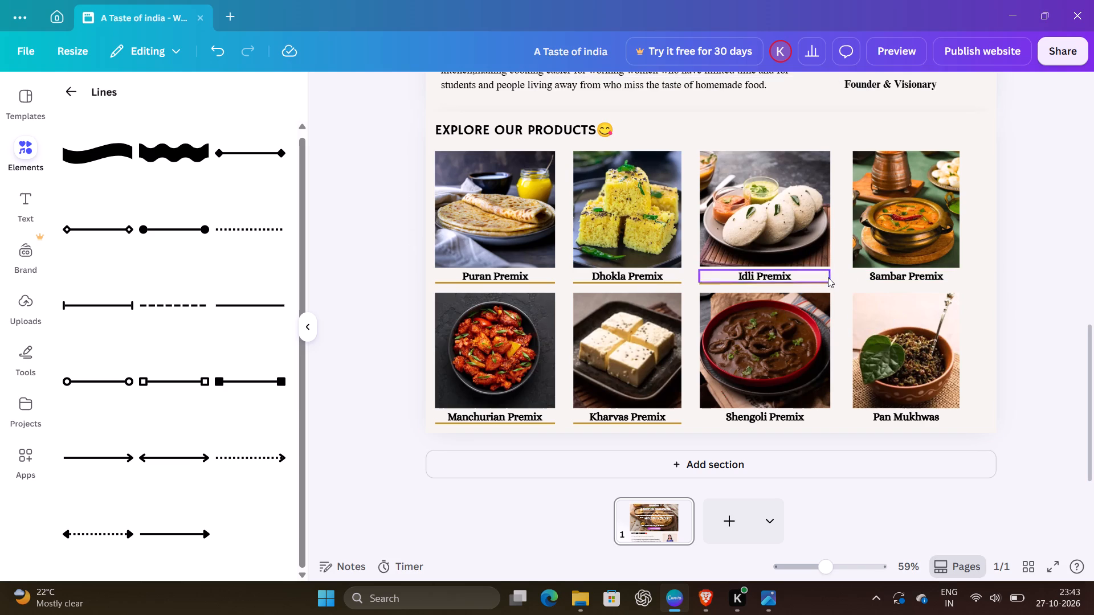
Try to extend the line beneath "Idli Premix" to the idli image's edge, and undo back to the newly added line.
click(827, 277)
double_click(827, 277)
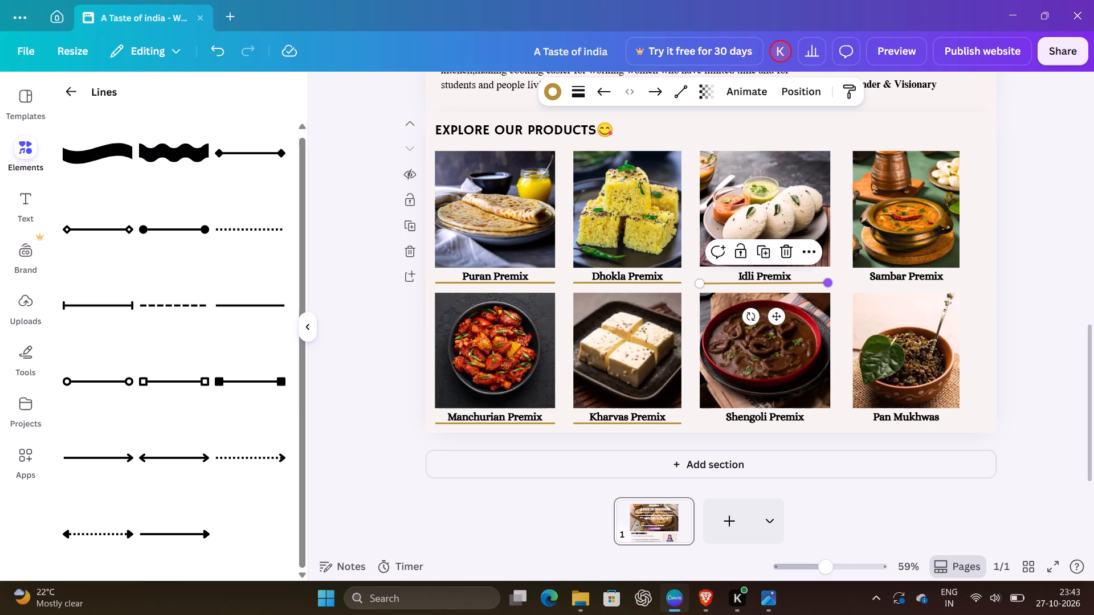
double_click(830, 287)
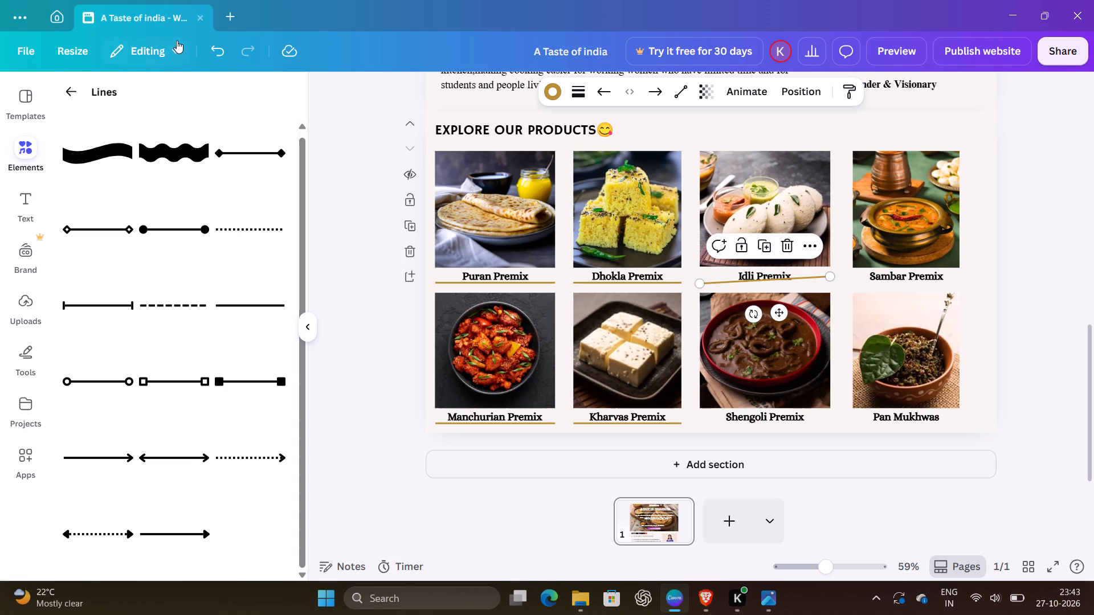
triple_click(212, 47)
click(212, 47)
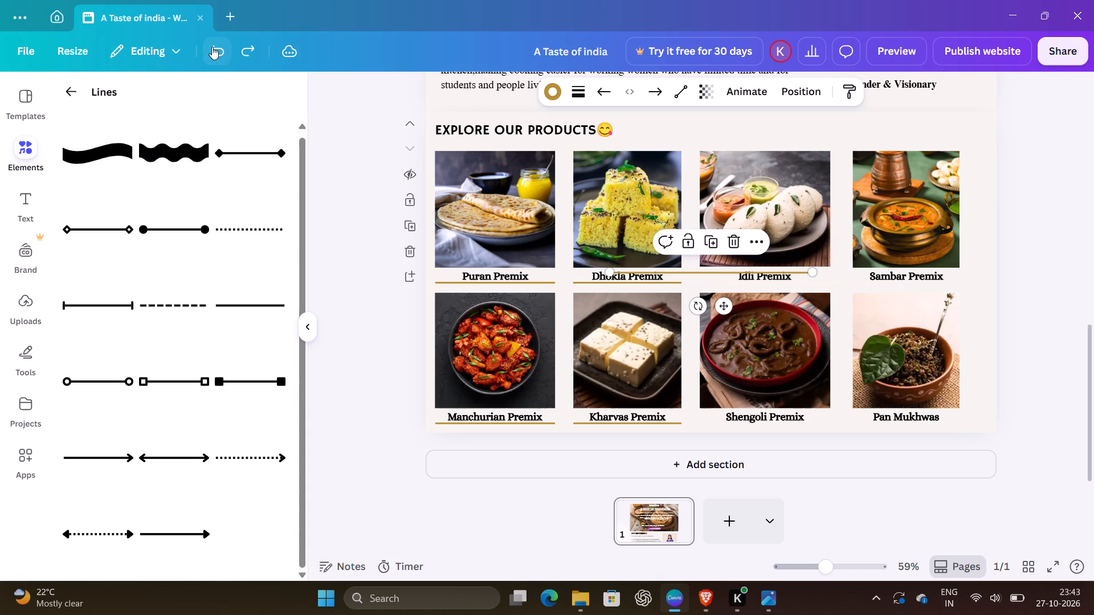
Place the golden-brown line beneath "Idli Premix", level with the "Dhokla Premix" line, and shorten it to the idli image's width.
click(729, 311)
drag(729, 311, 816, 322)
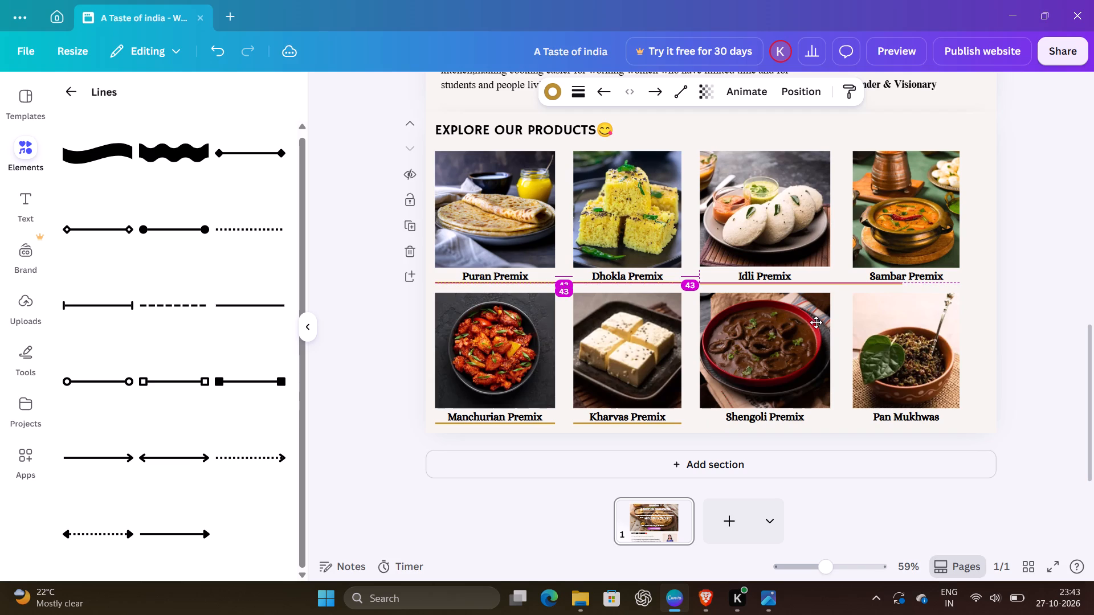
drag(816, 322, 821, 323)
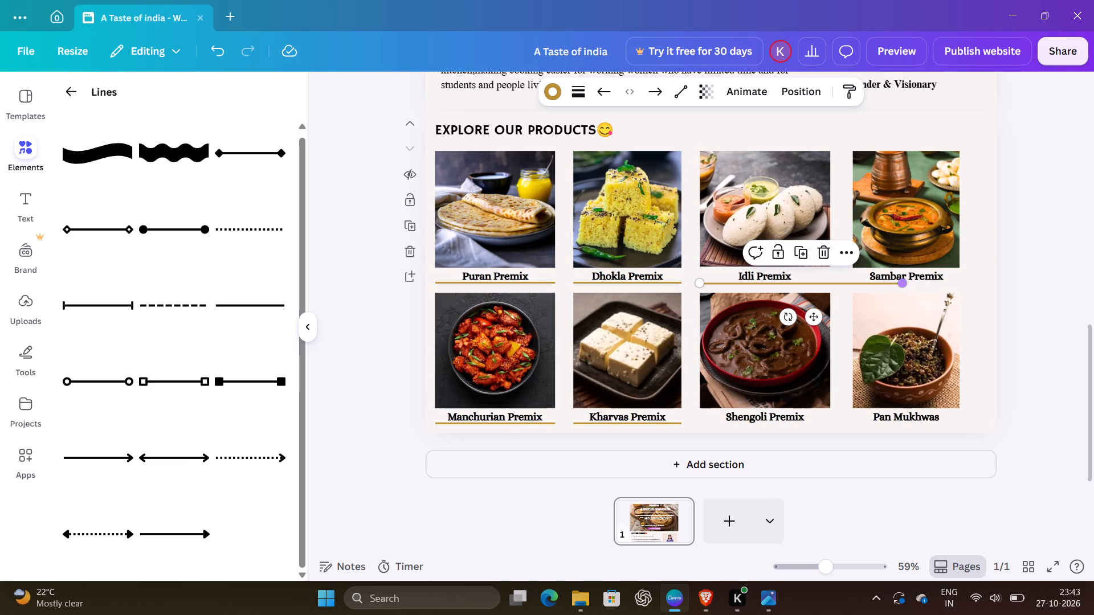
drag(903, 282, 848, 288)
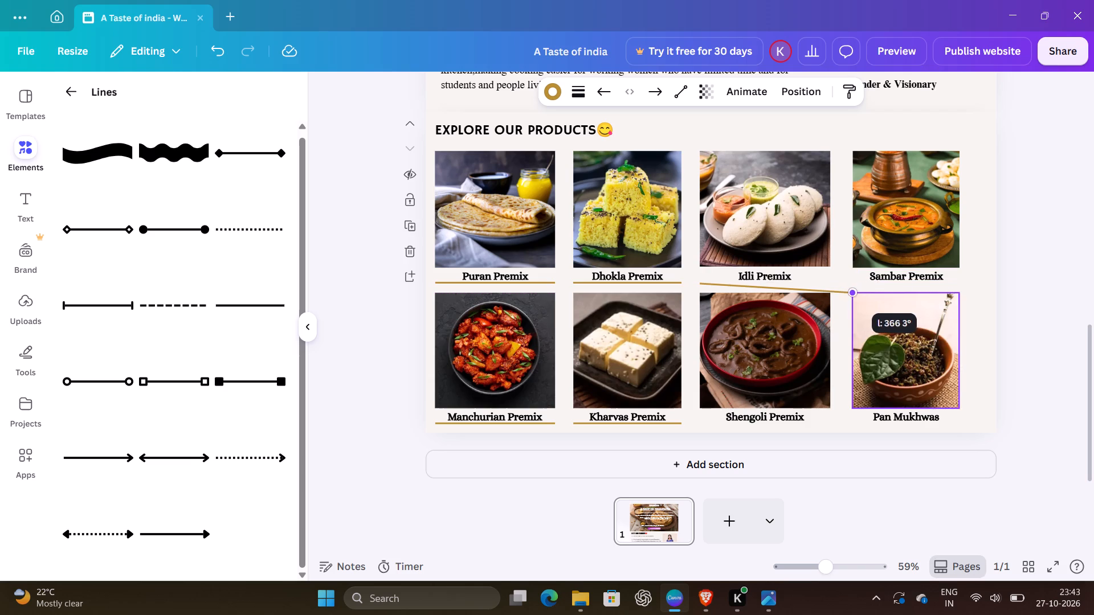
drag(848, 288, 830, 284)
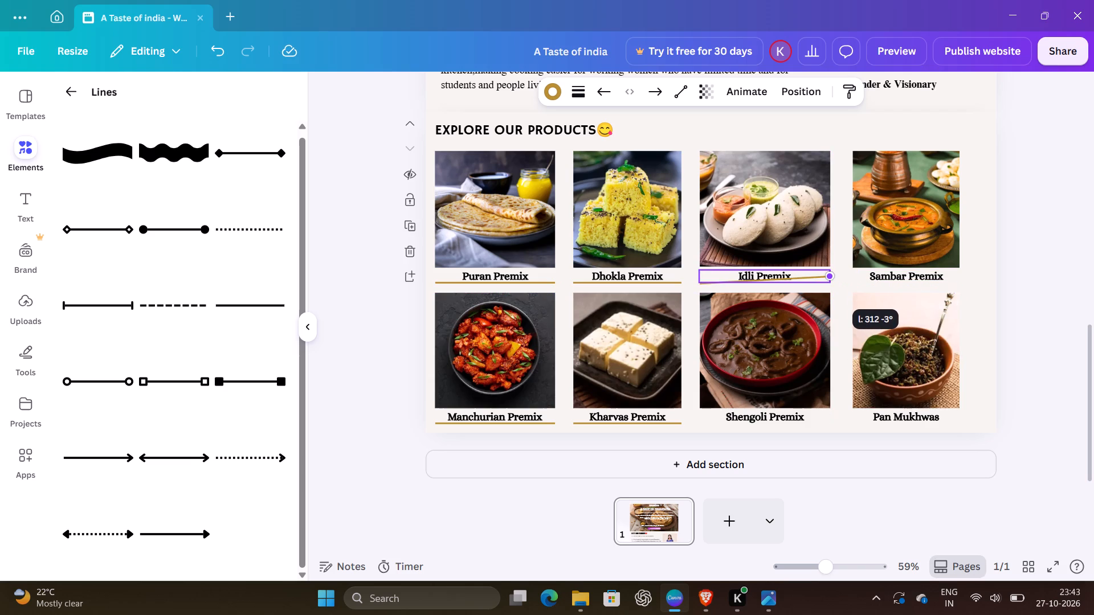
drag(830, 284, 832, 285)
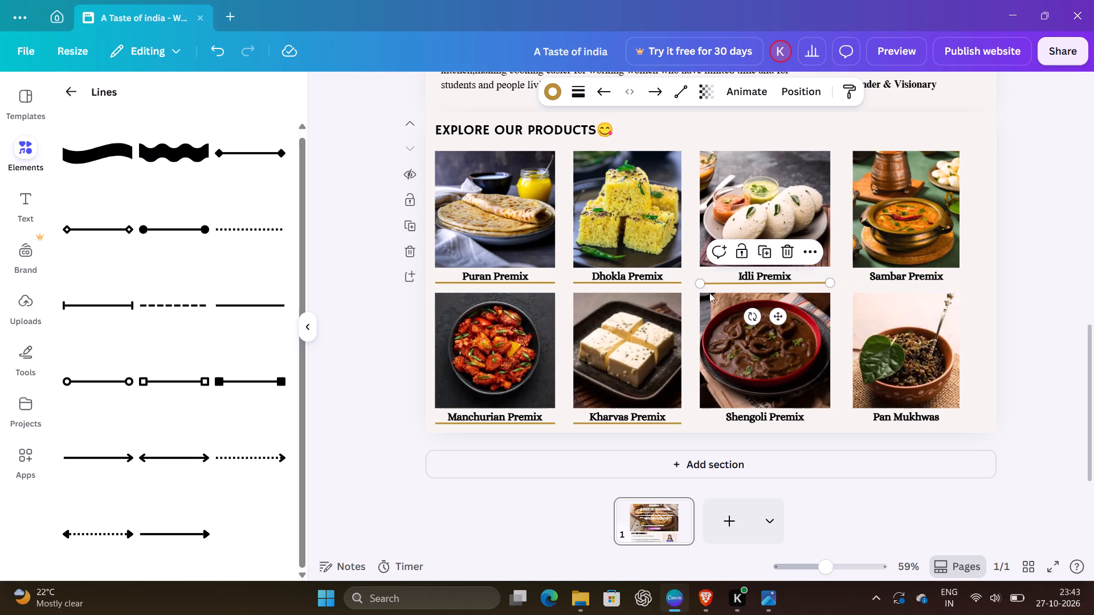
click(705, 282)
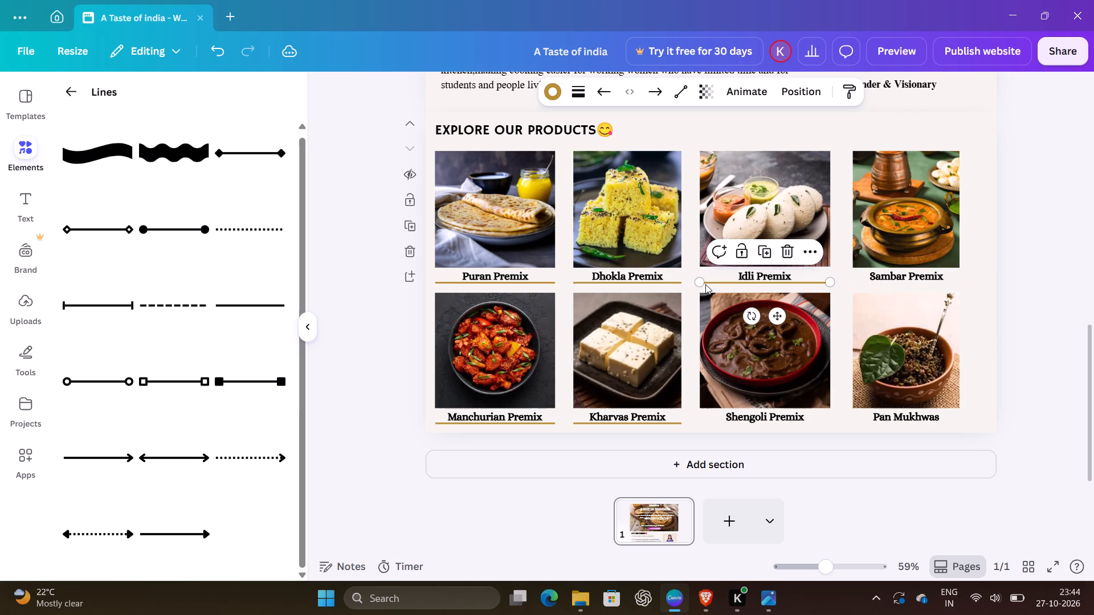
click(1019, 289)
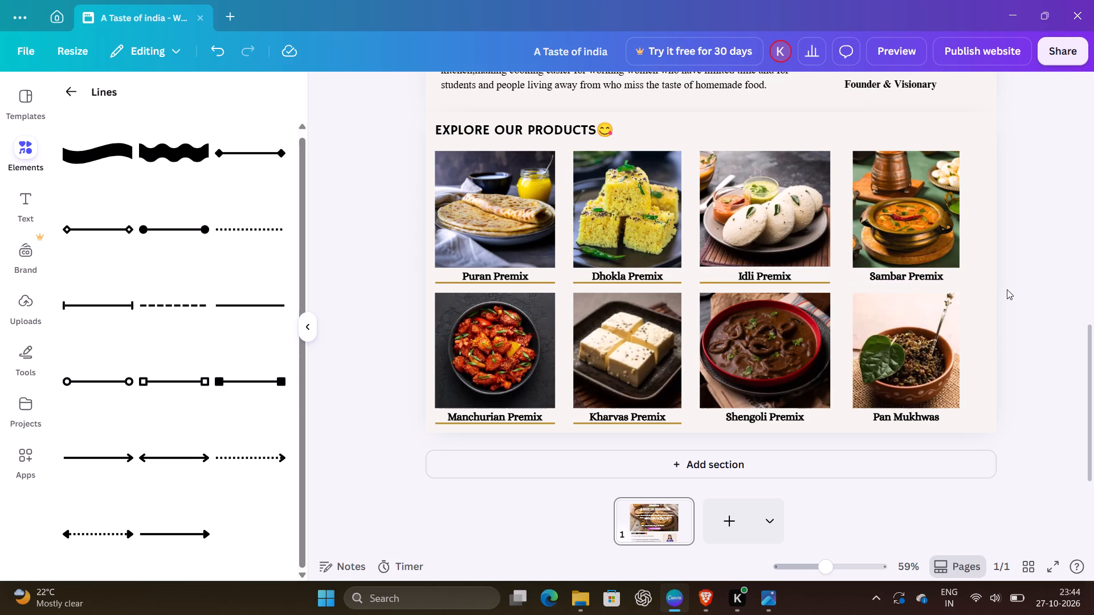
Duplicate the line beneath "Idli Premix" and place the copy under "Shengoli Premix", level with the "Kharvas Premix" line.
click(820, 281)
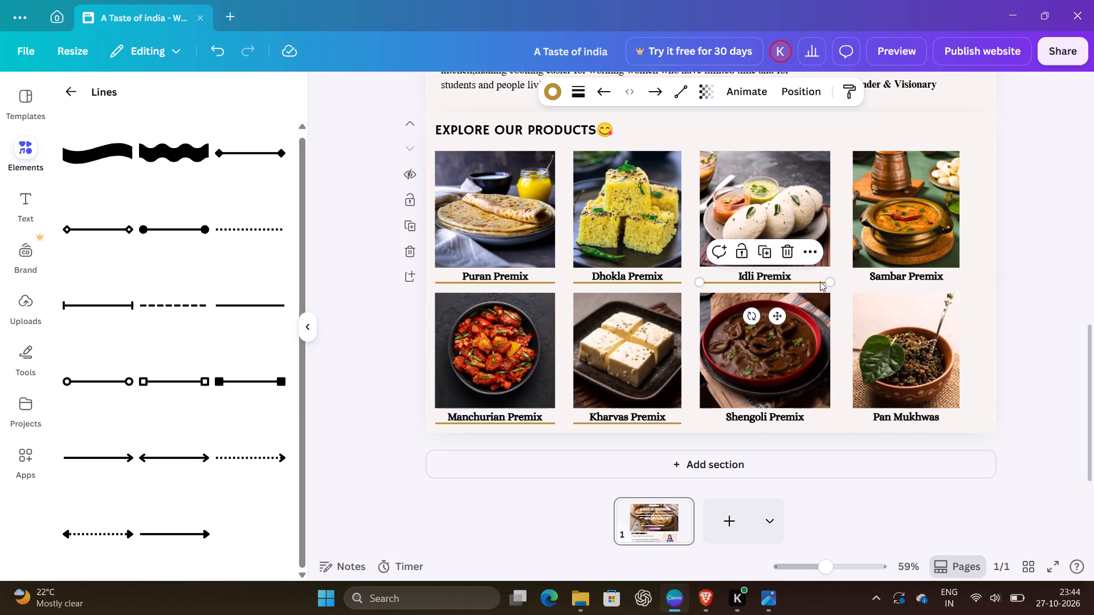
right_click(820, 281)
right_click(820, 281)
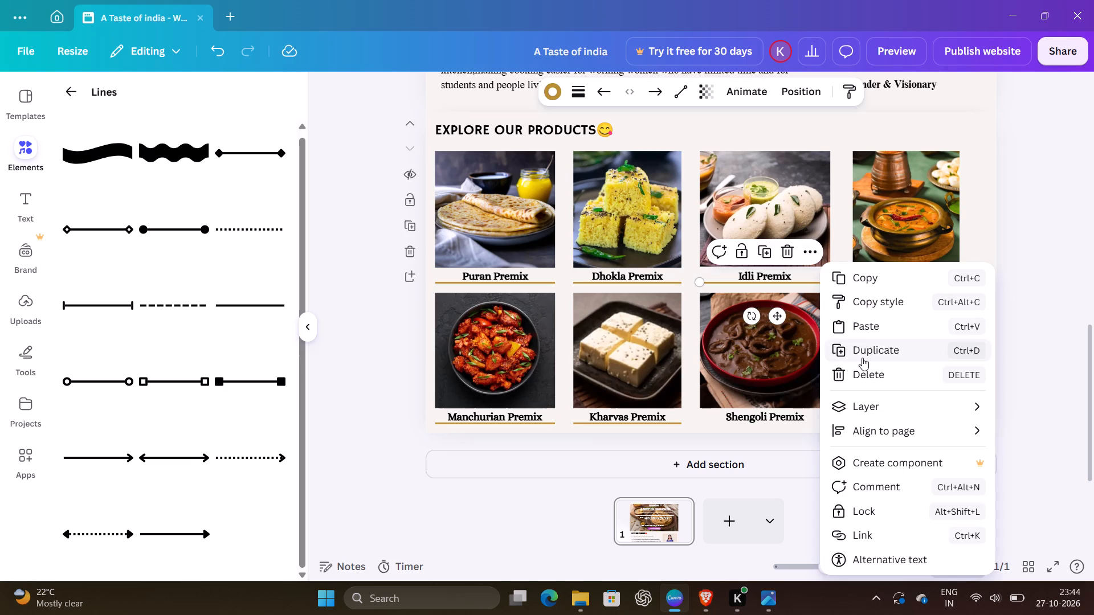
click(862, 358)
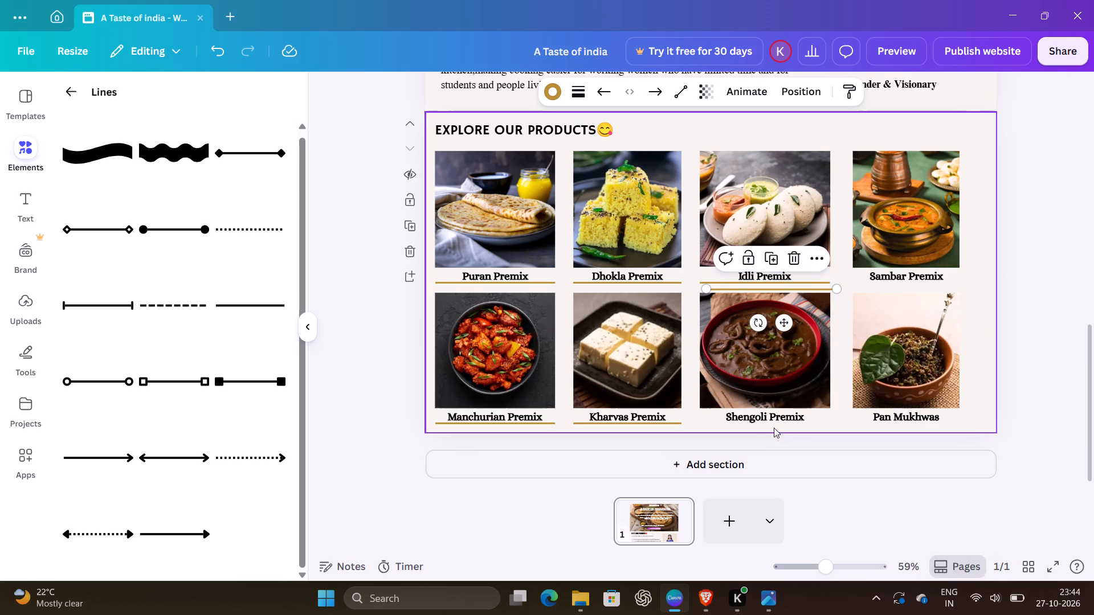
click(770, 420)
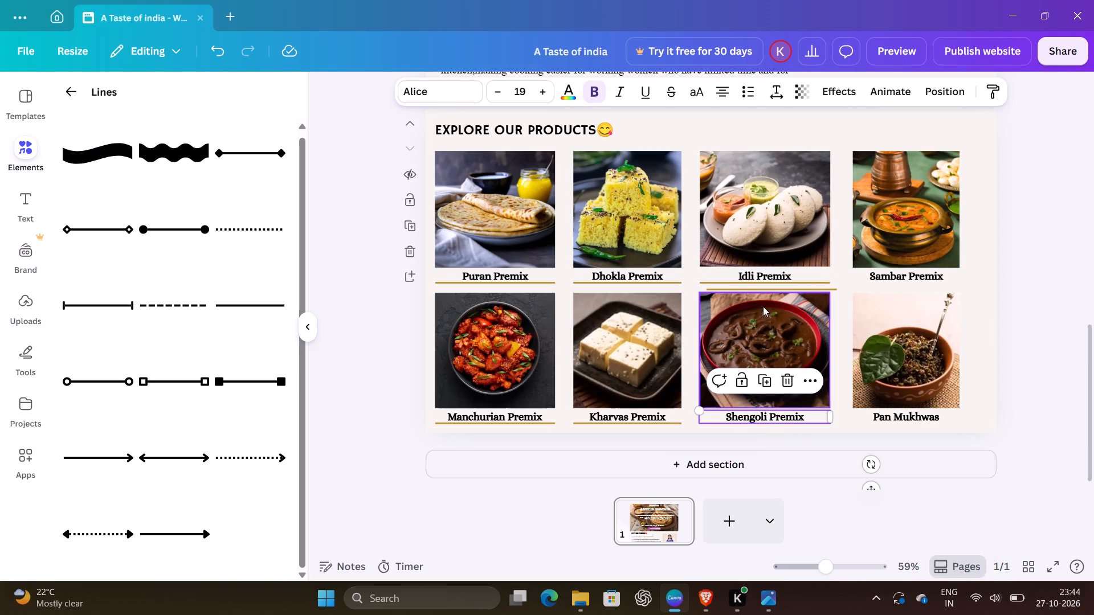
double_click(764, 288)
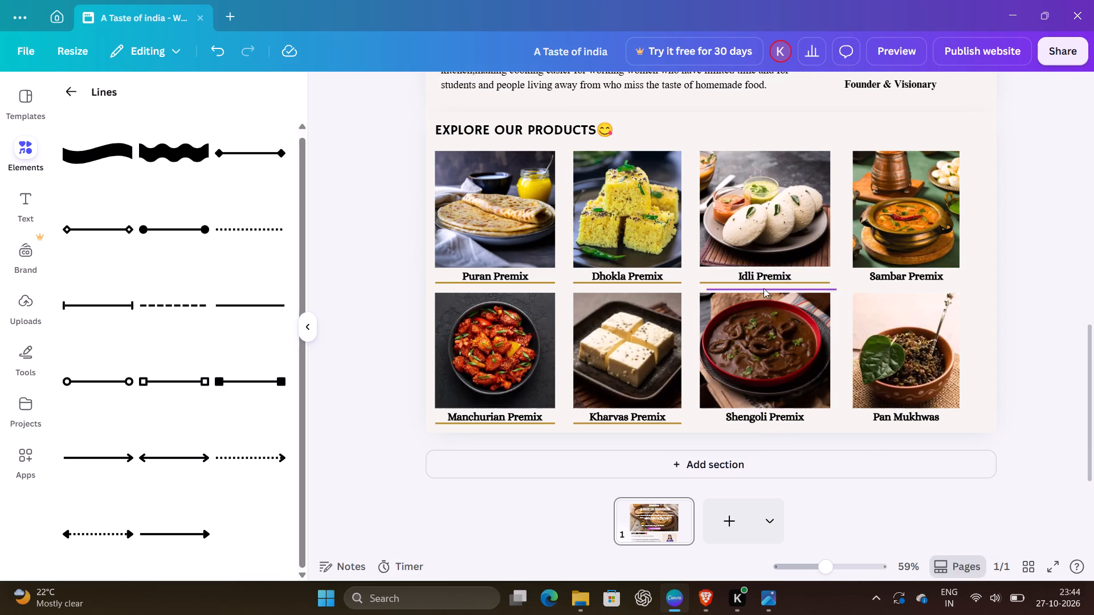
click(776, 289)
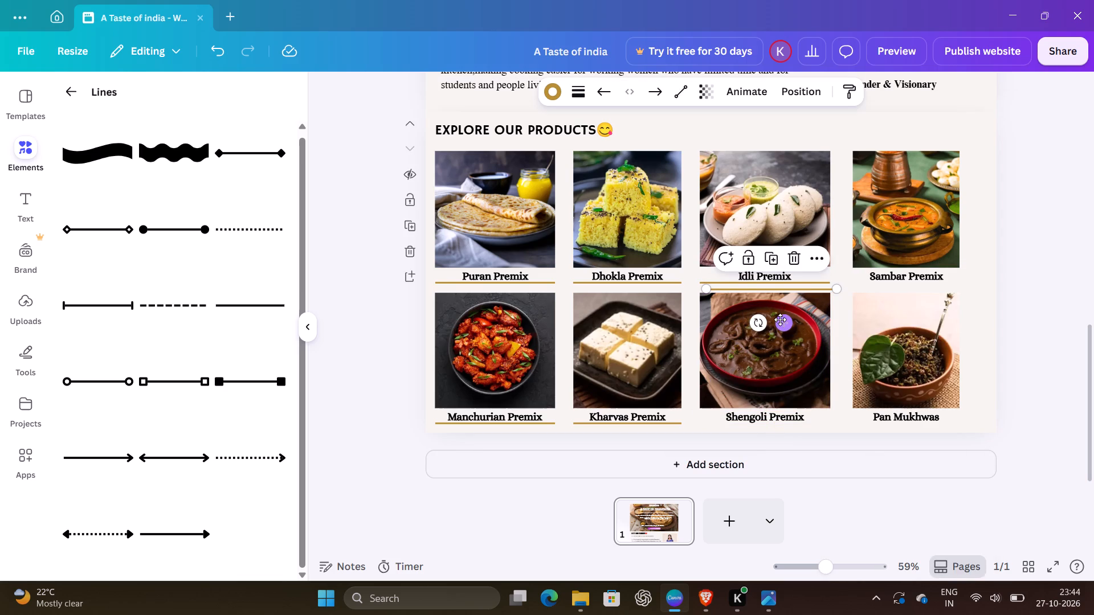
drag(780, 319, 769, 451)
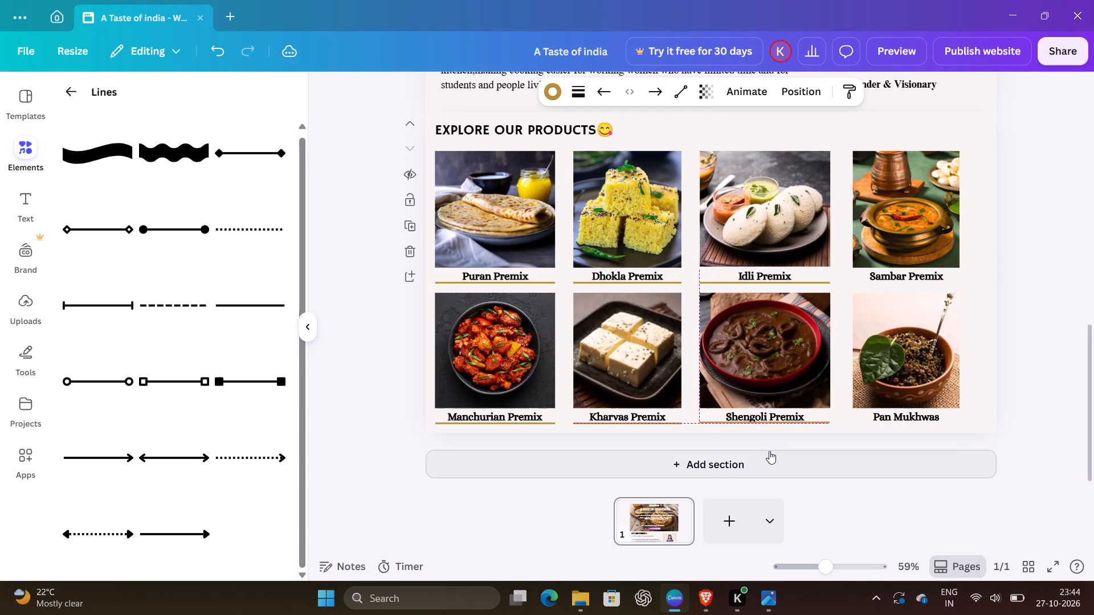
drag(769, 451, 769, 453)
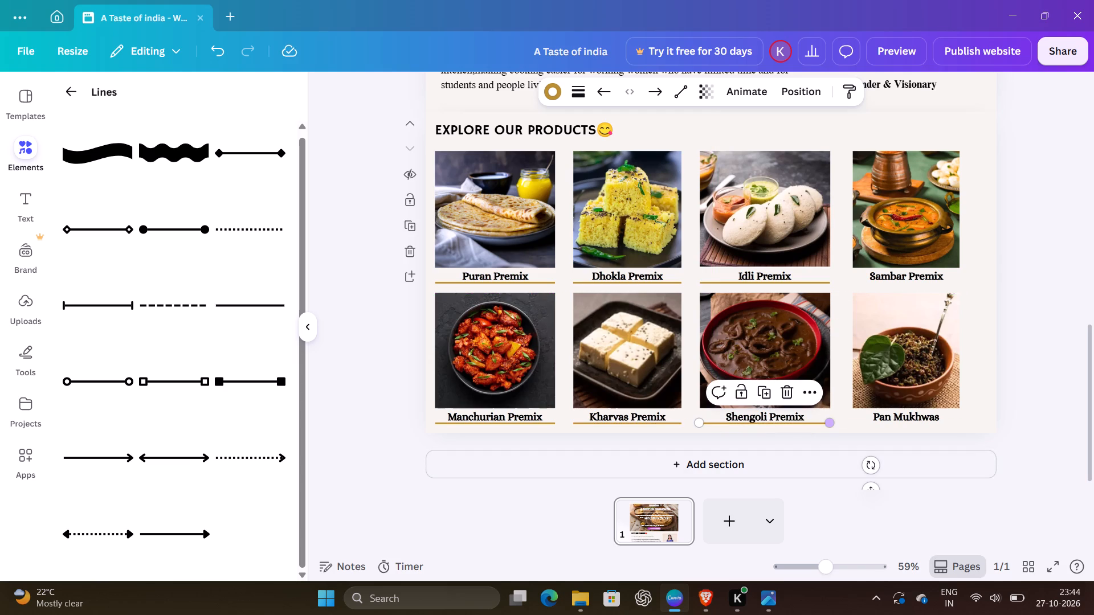
click(830, 424)
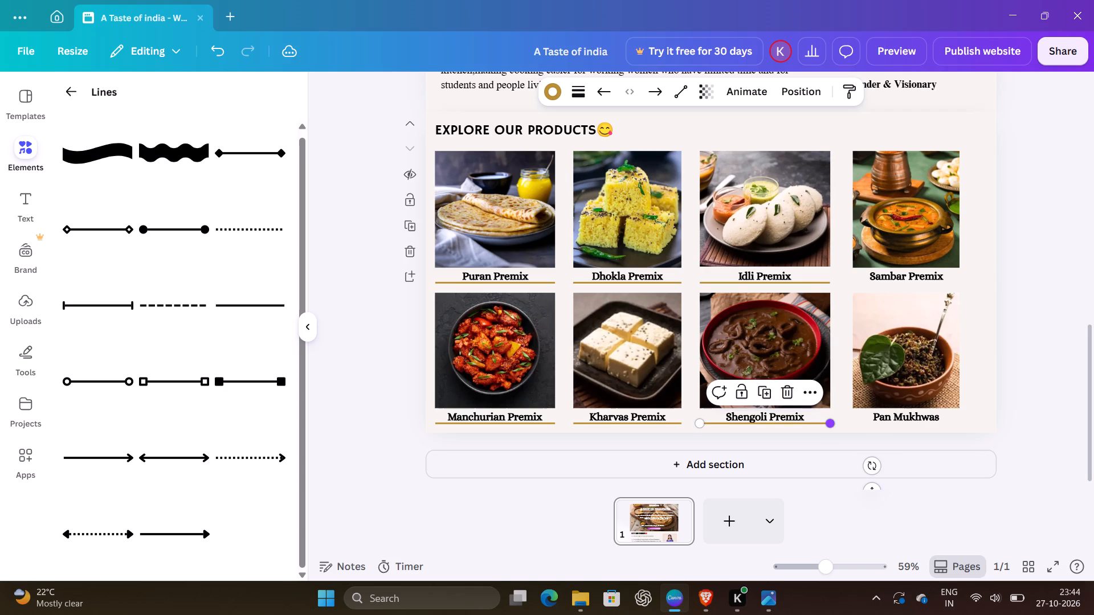
click(1019, 405)
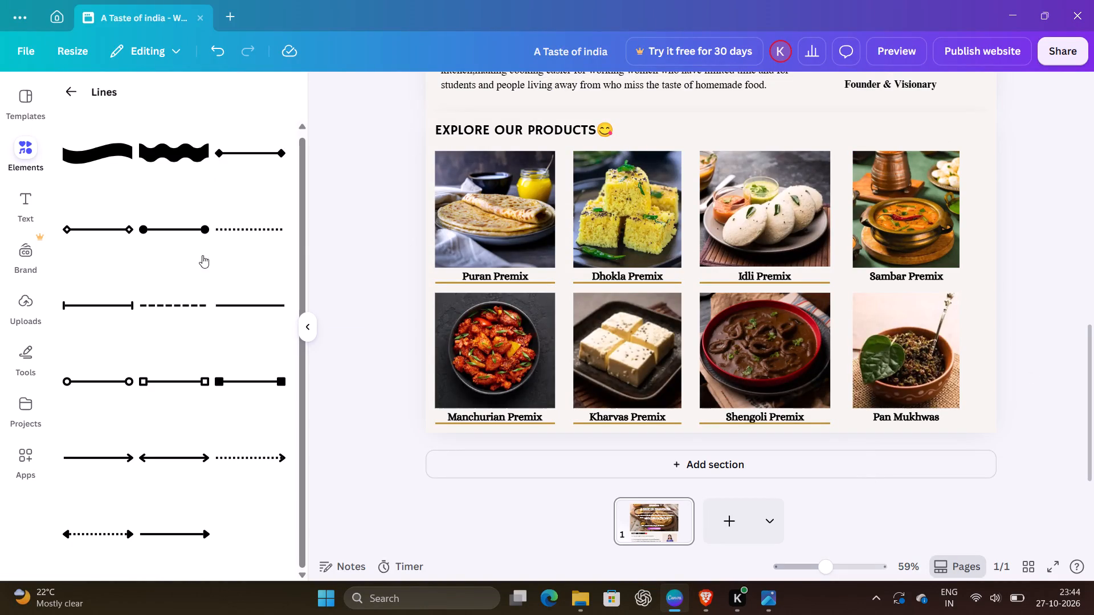
Add a plain golden-brown line beneath "Sambar Premix", level with the "Idli Premix" line and shortened to the sambar image's width.
click(236, 298)
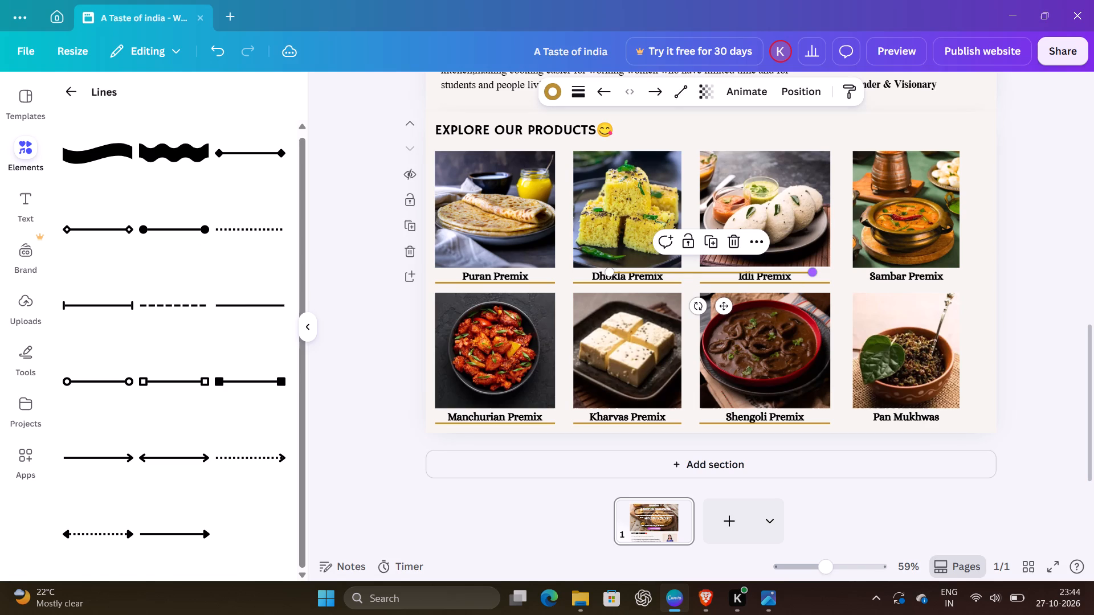
drag(724, 304, 876, 327)
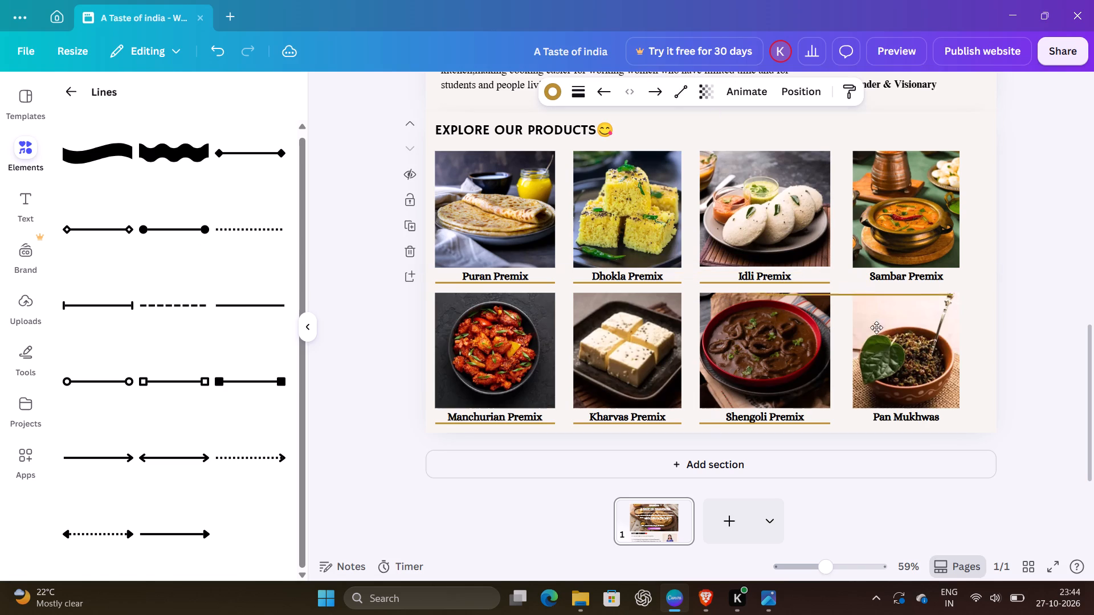
drag(876, 327, 966, 319)
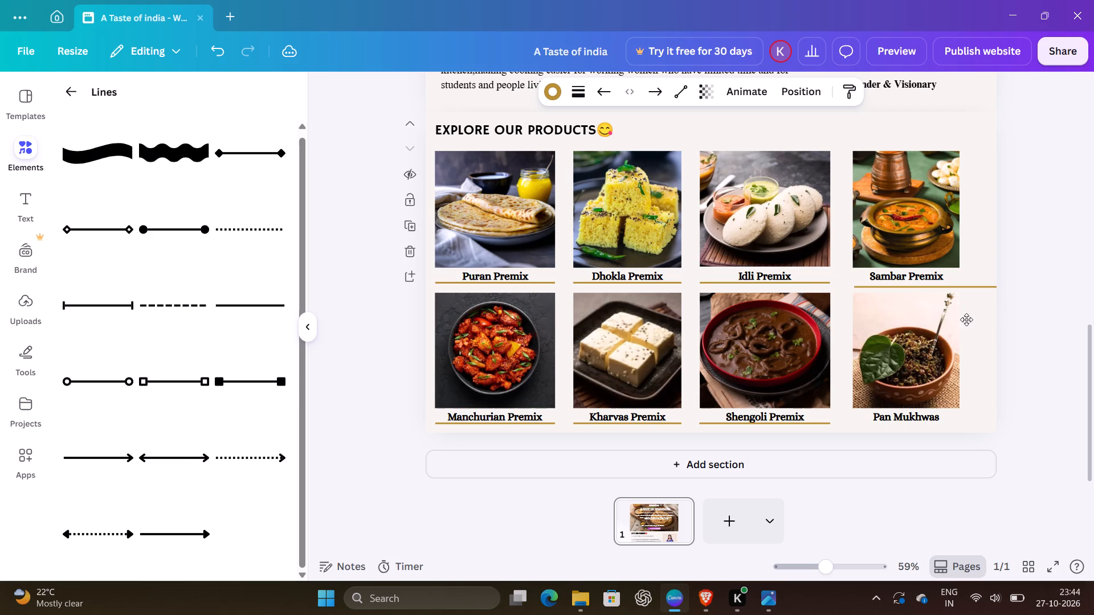
drag(966, 319, 966, 317)
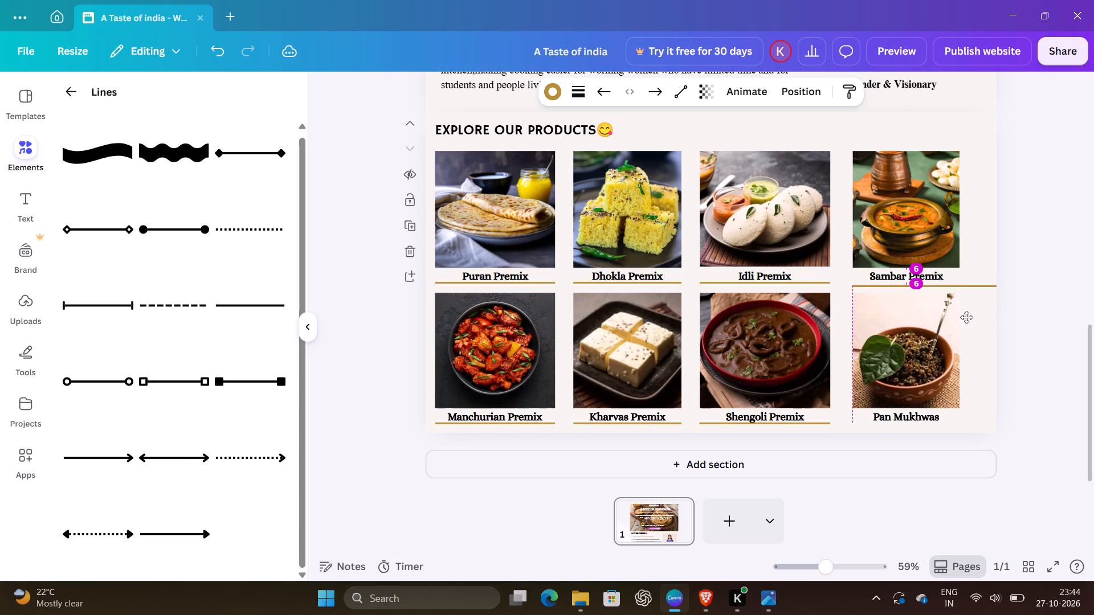
drag(966, 317, 966, 315)
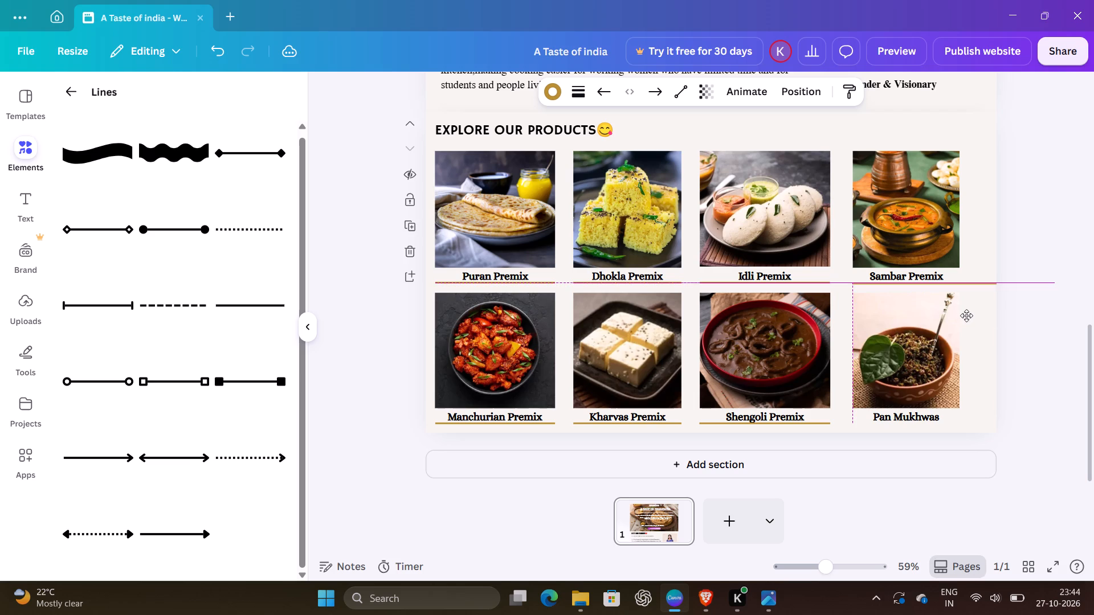
drag(966, 315, 966, 314)
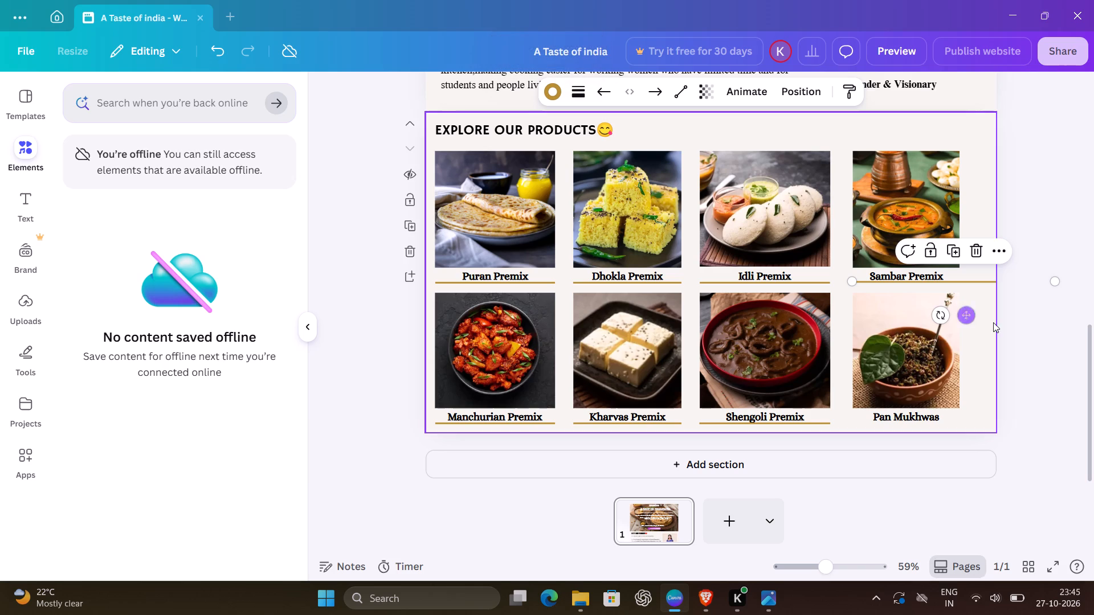
drag(1056, 282, 1028, 281)
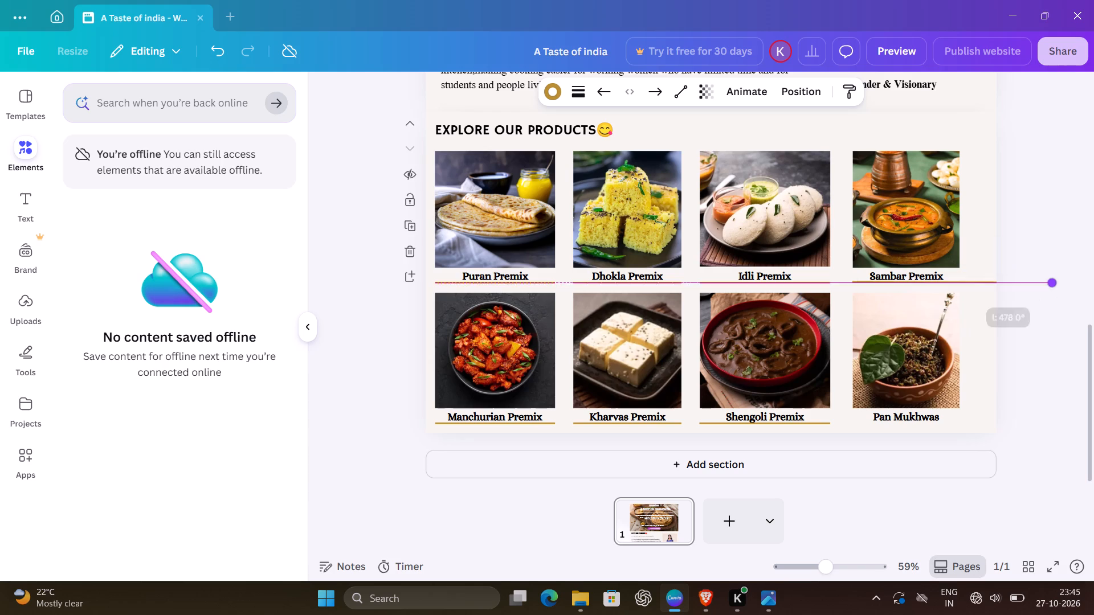
drag(1028, 281, 966, 280)
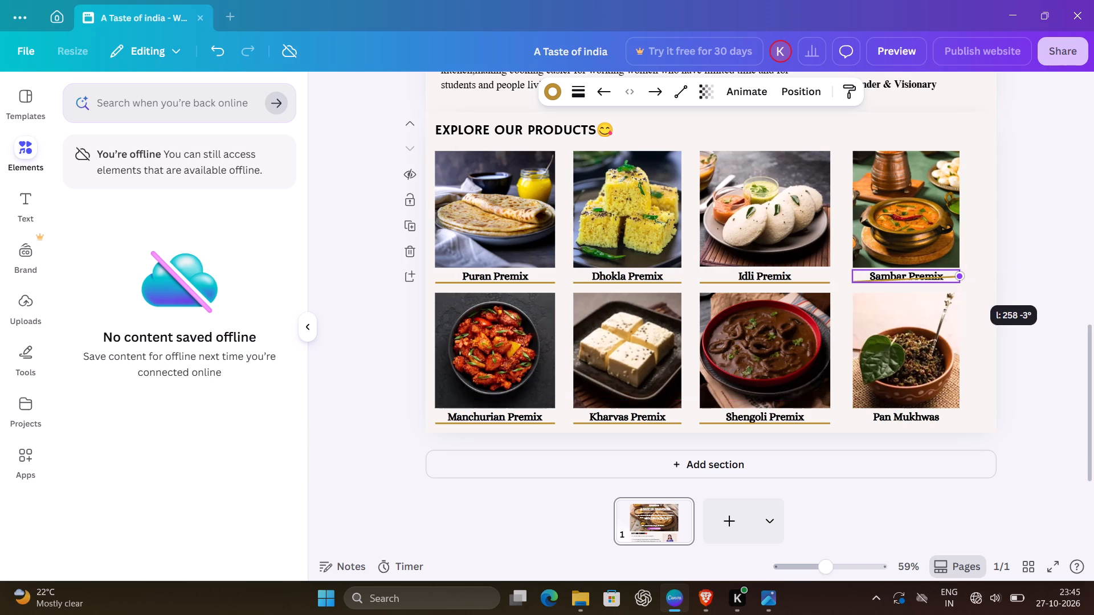
drag(966, 280, 963, 287)
click(1037, 281)
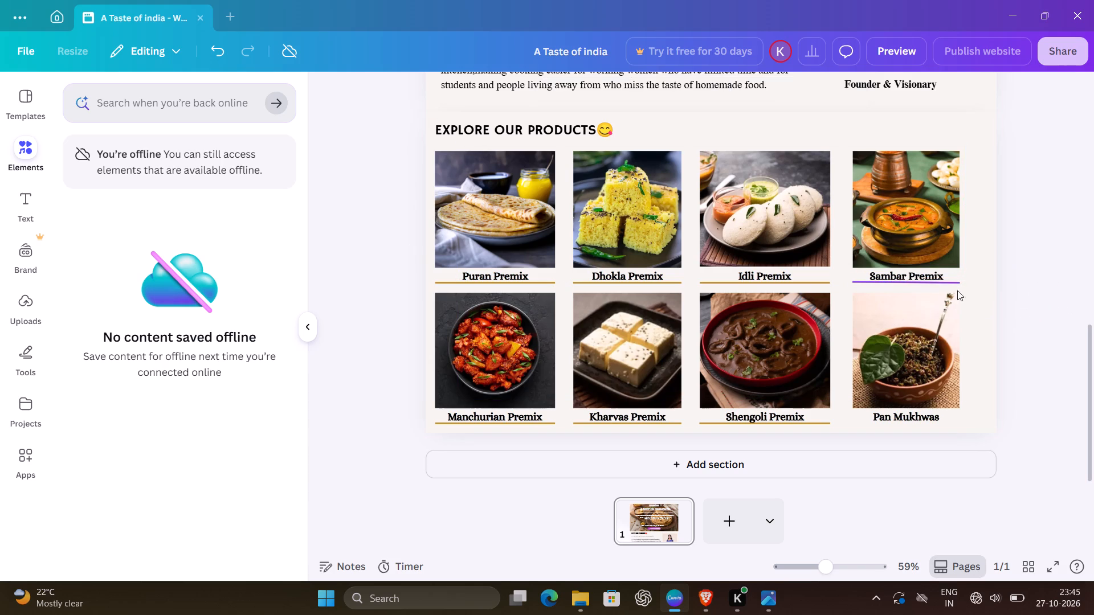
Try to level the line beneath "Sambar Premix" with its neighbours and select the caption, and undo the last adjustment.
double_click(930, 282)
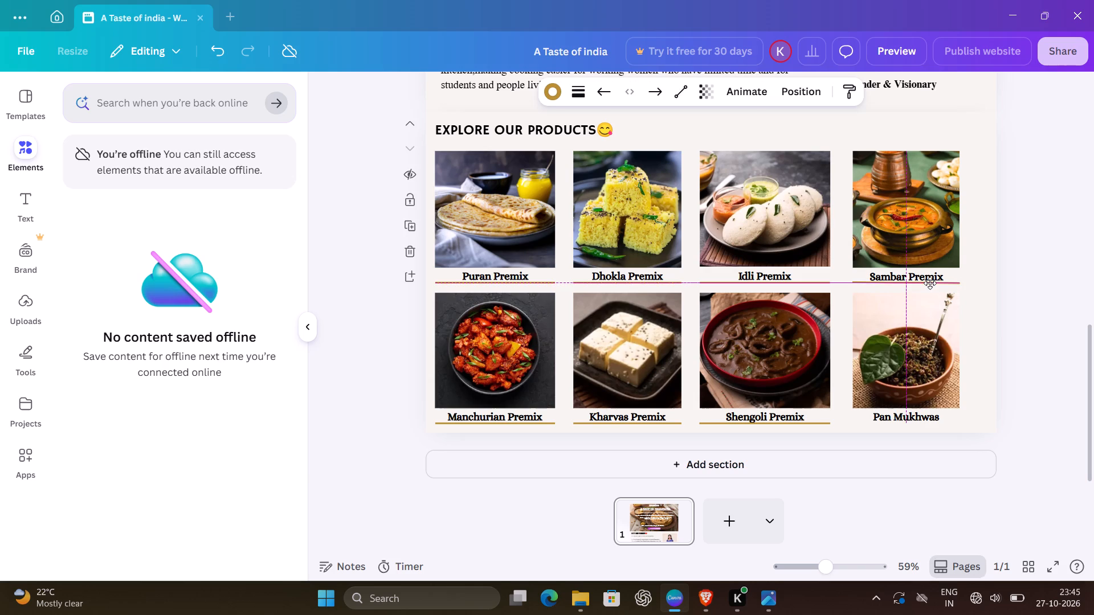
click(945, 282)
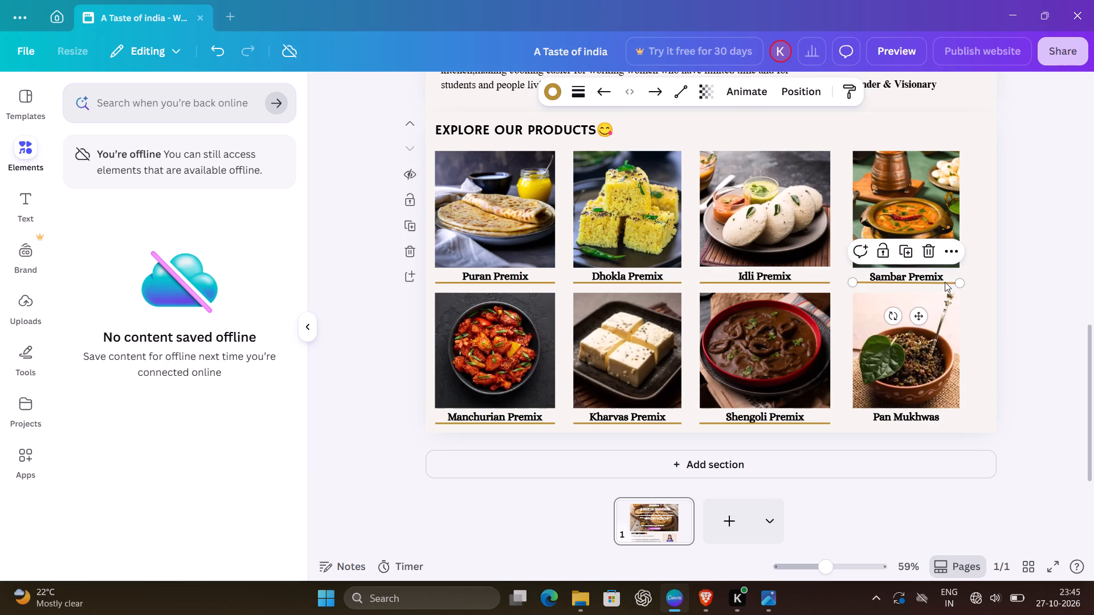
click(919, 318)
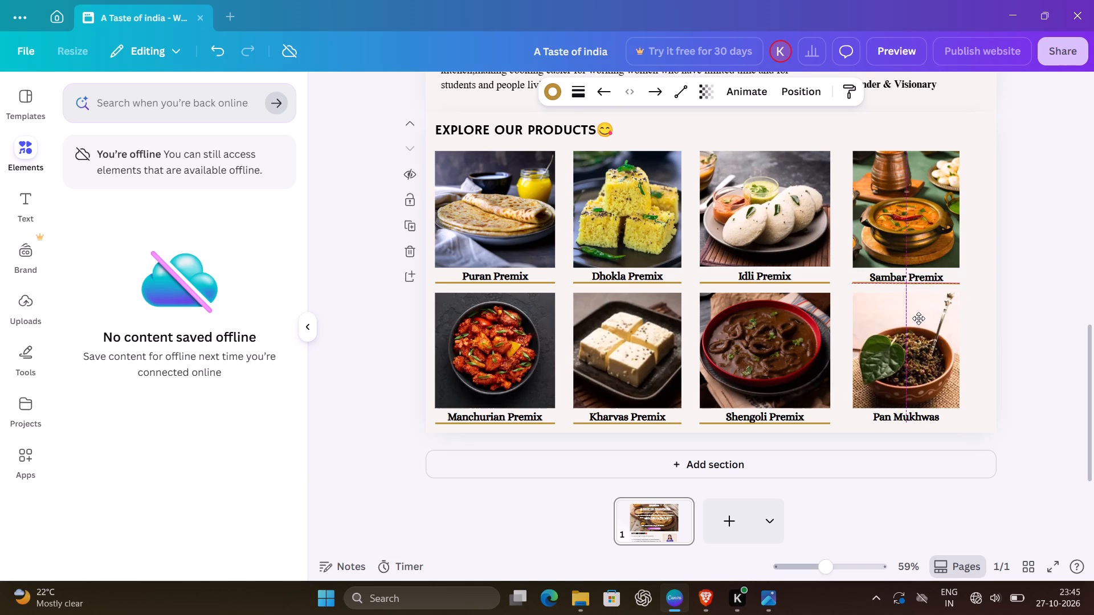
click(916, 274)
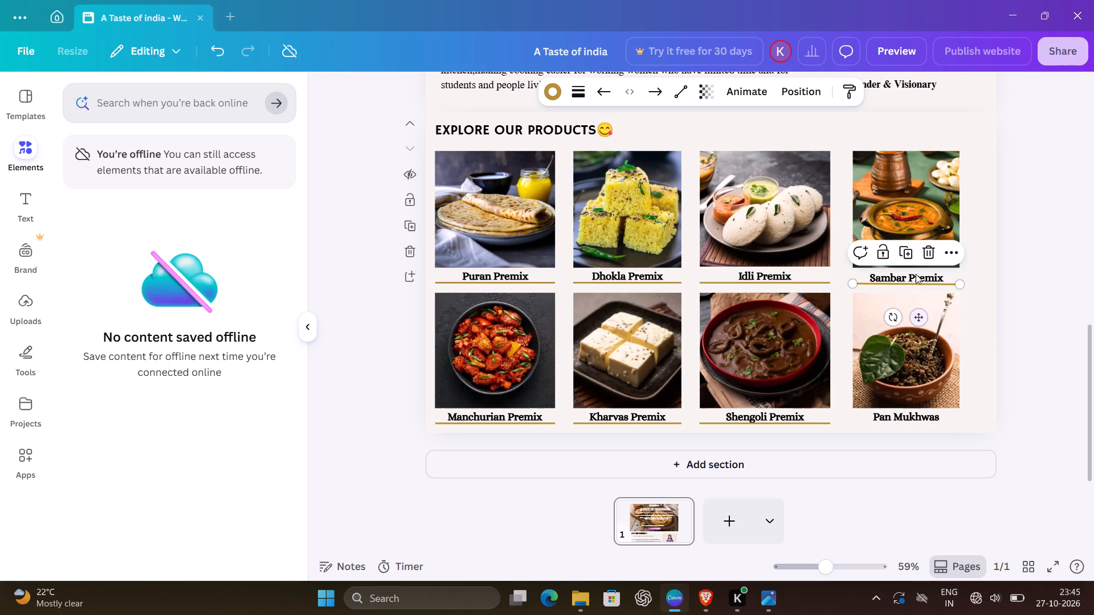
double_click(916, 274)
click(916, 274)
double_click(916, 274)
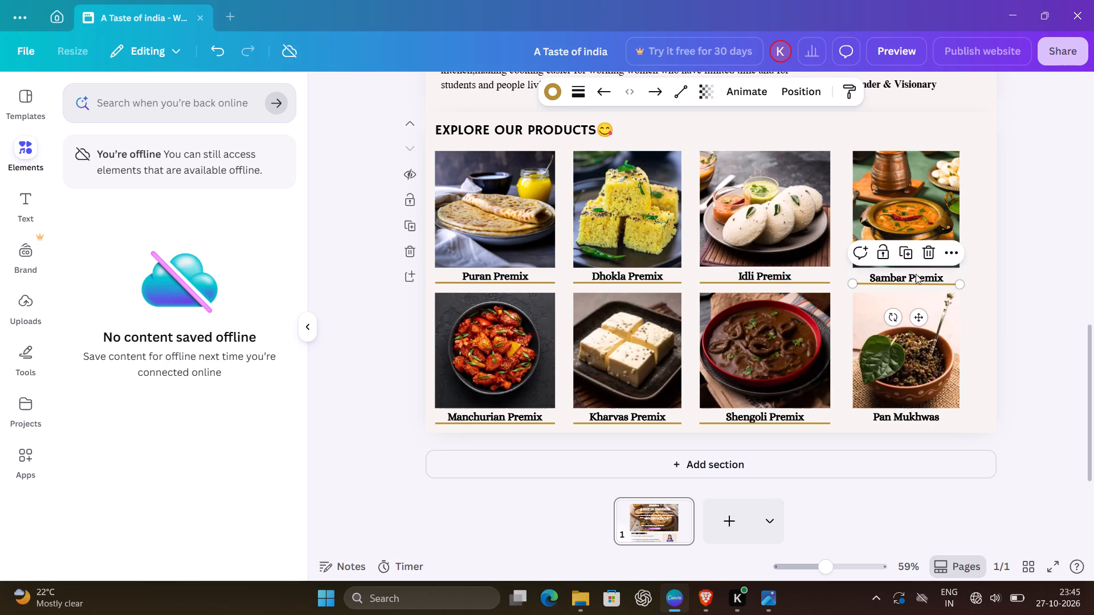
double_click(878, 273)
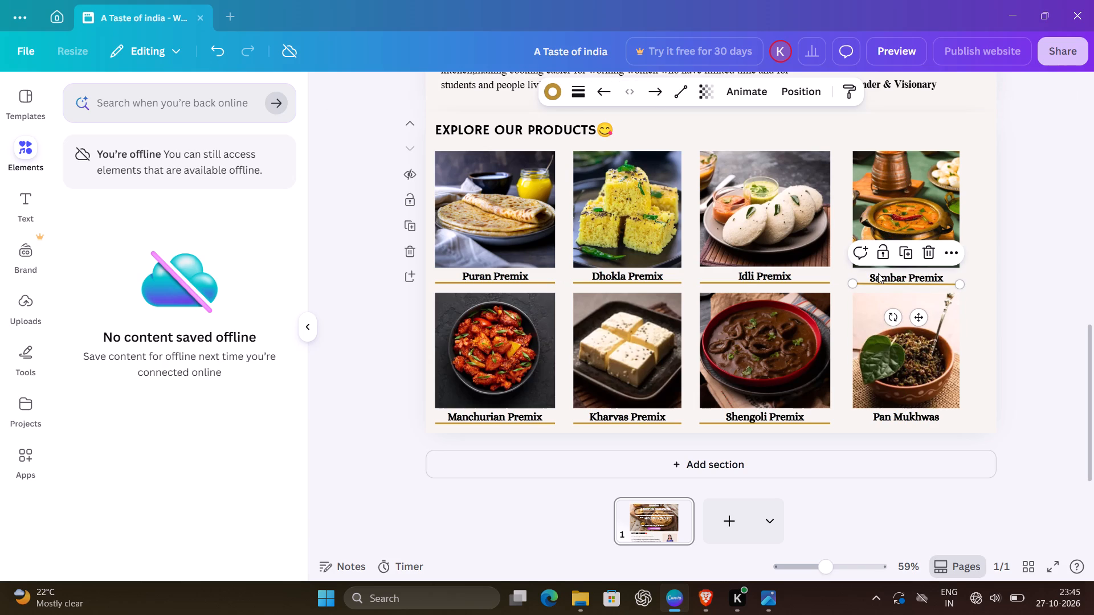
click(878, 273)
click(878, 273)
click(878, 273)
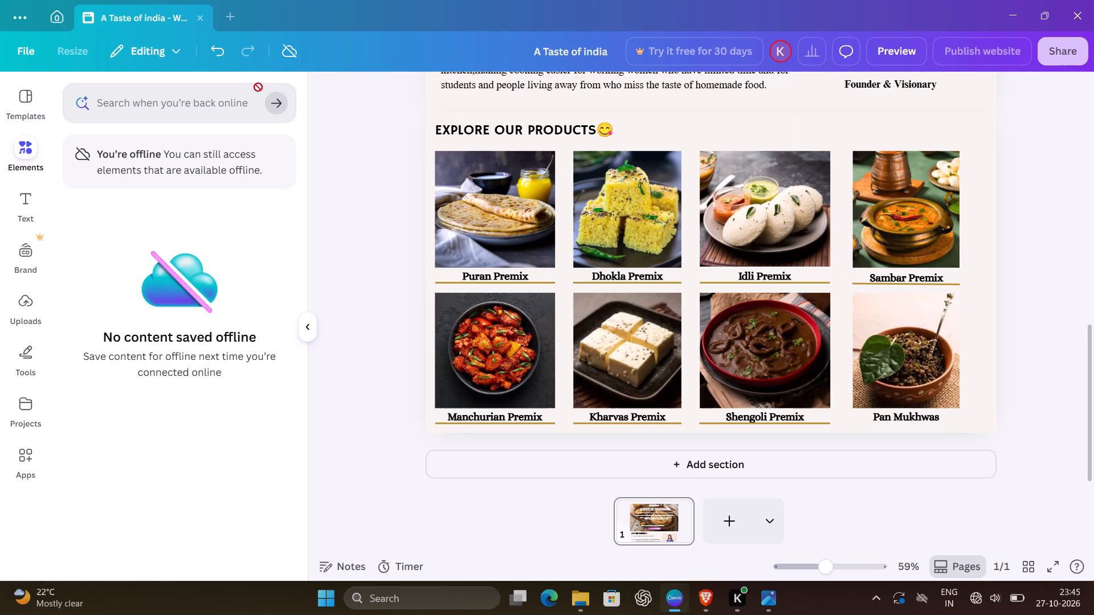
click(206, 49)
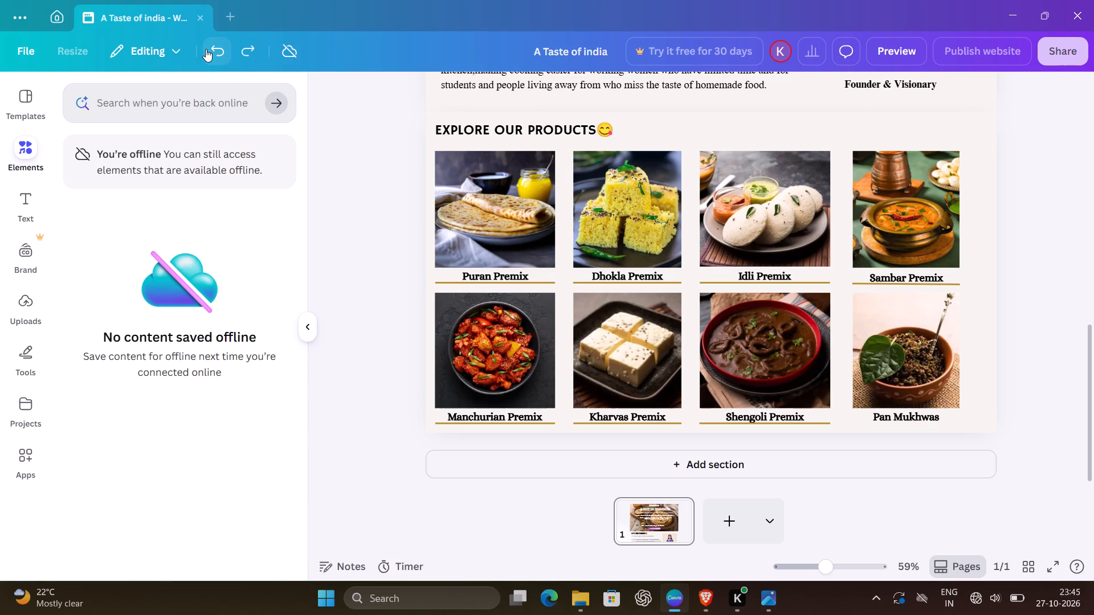